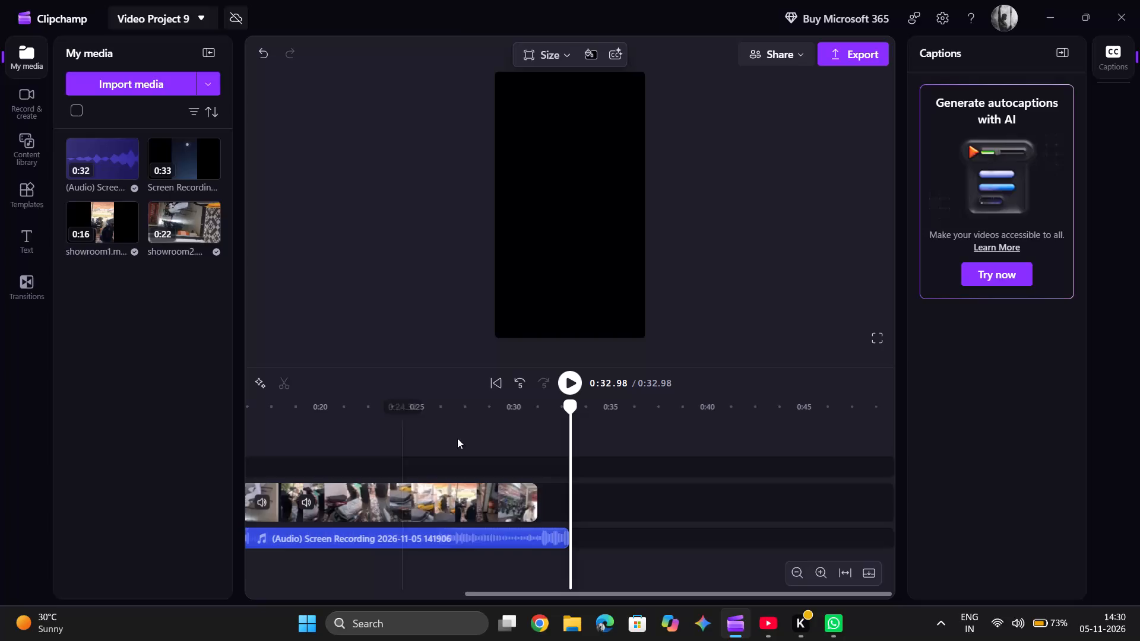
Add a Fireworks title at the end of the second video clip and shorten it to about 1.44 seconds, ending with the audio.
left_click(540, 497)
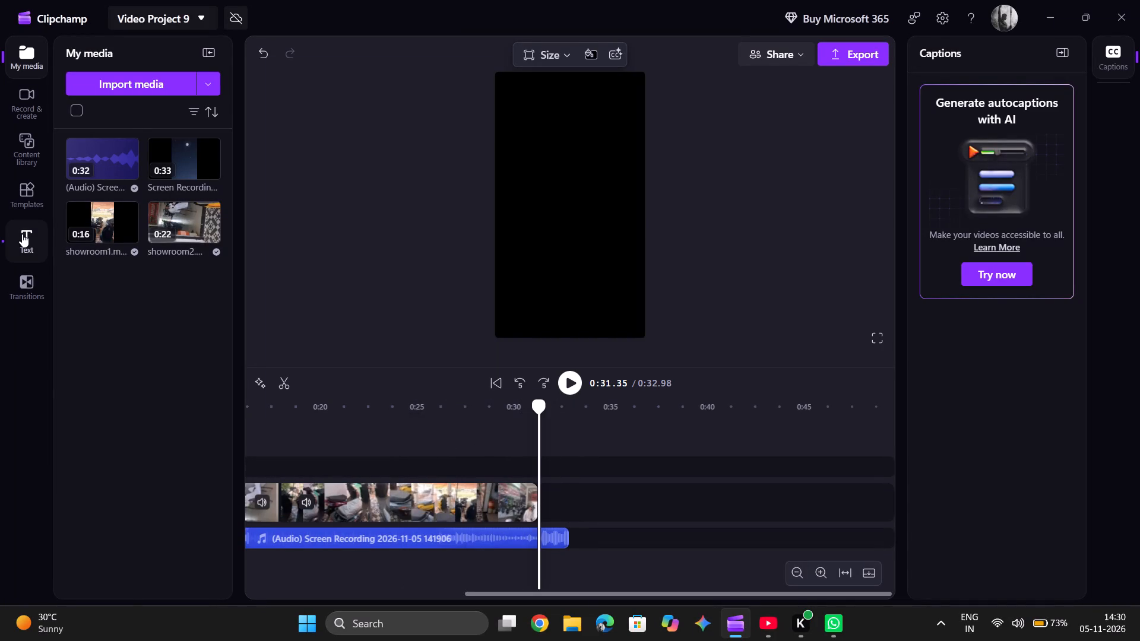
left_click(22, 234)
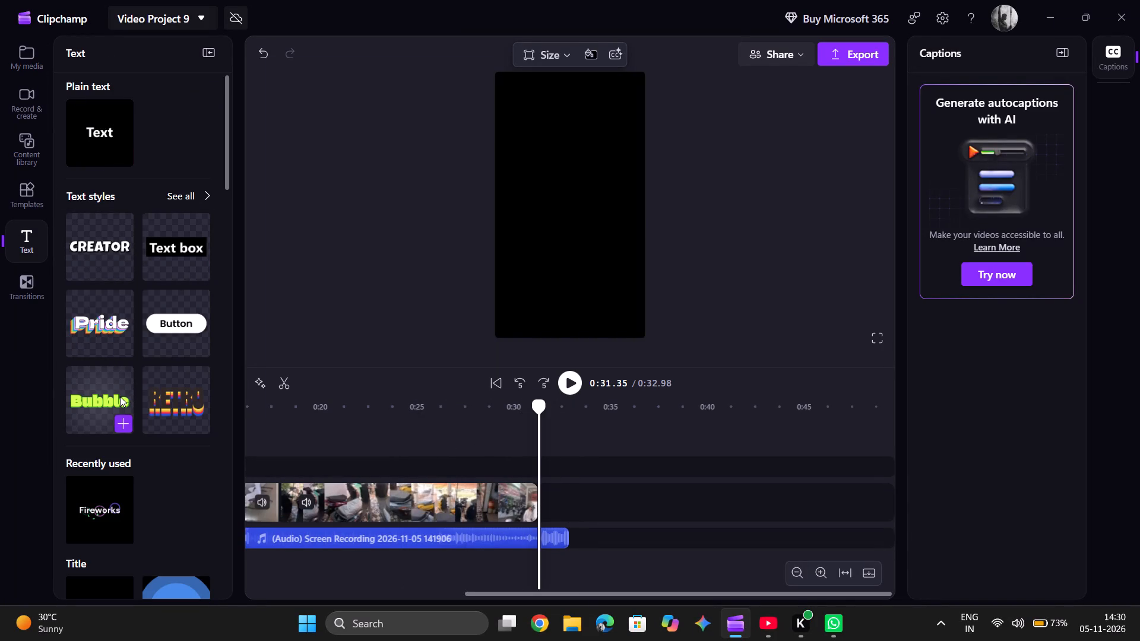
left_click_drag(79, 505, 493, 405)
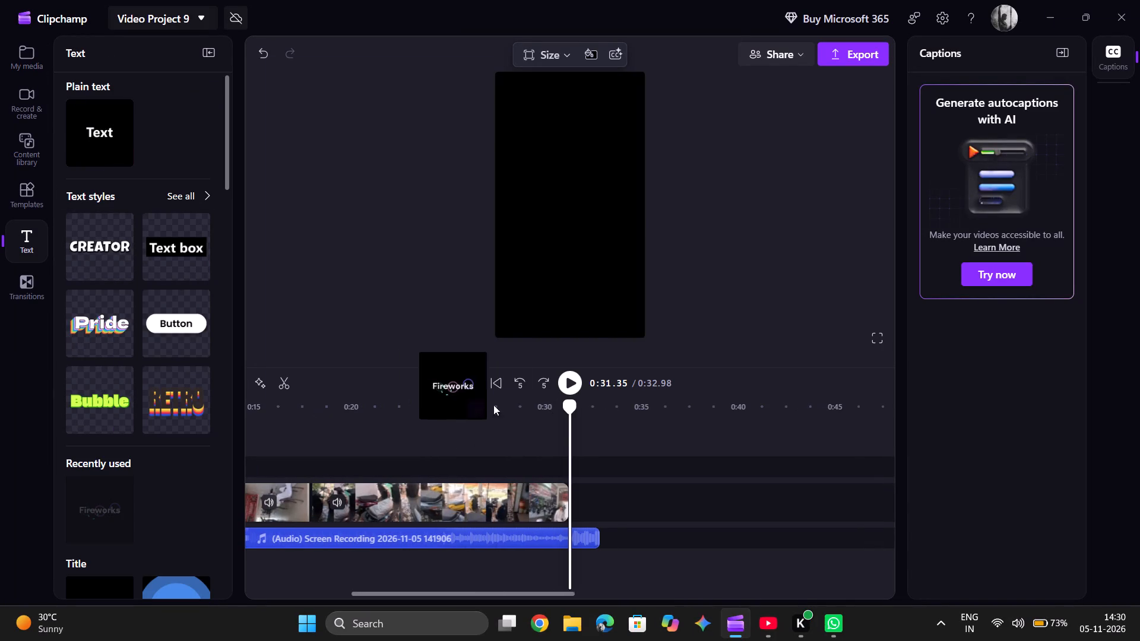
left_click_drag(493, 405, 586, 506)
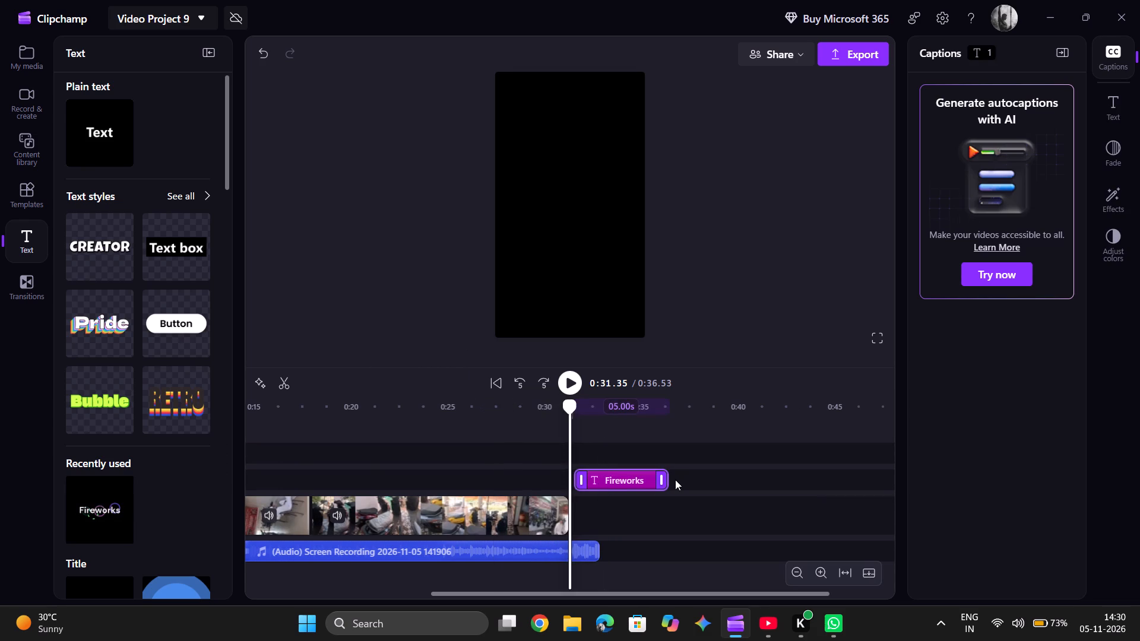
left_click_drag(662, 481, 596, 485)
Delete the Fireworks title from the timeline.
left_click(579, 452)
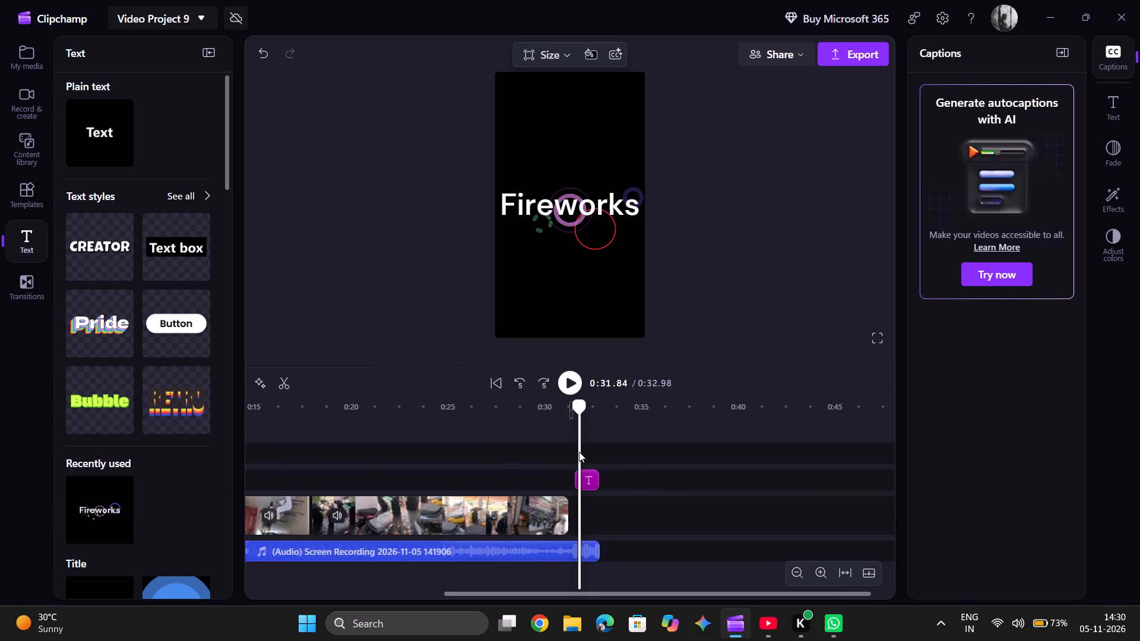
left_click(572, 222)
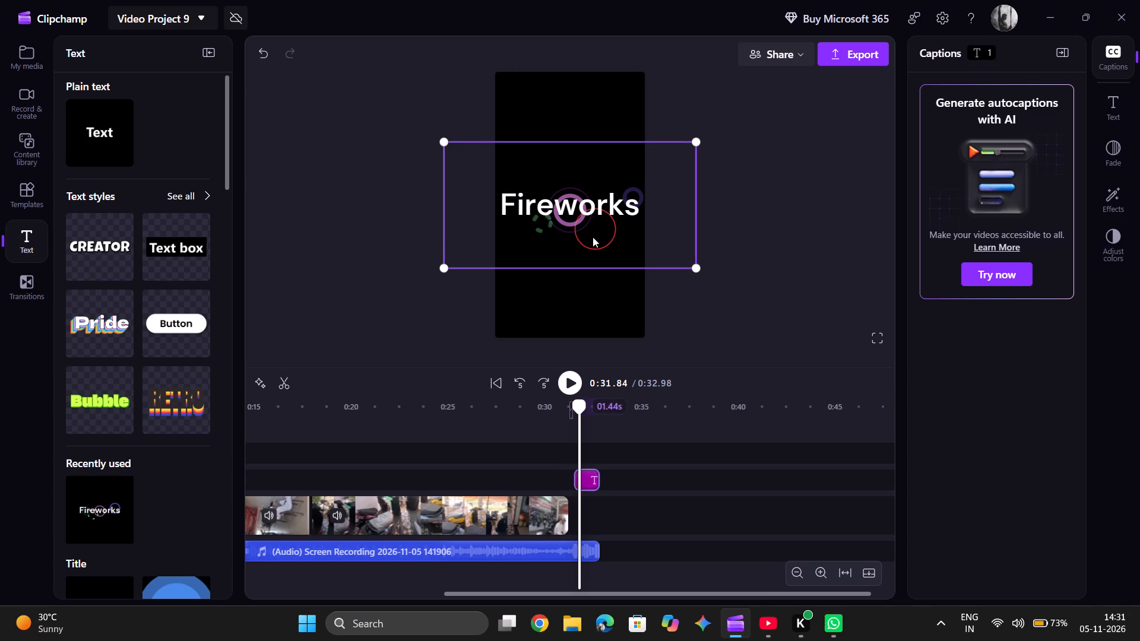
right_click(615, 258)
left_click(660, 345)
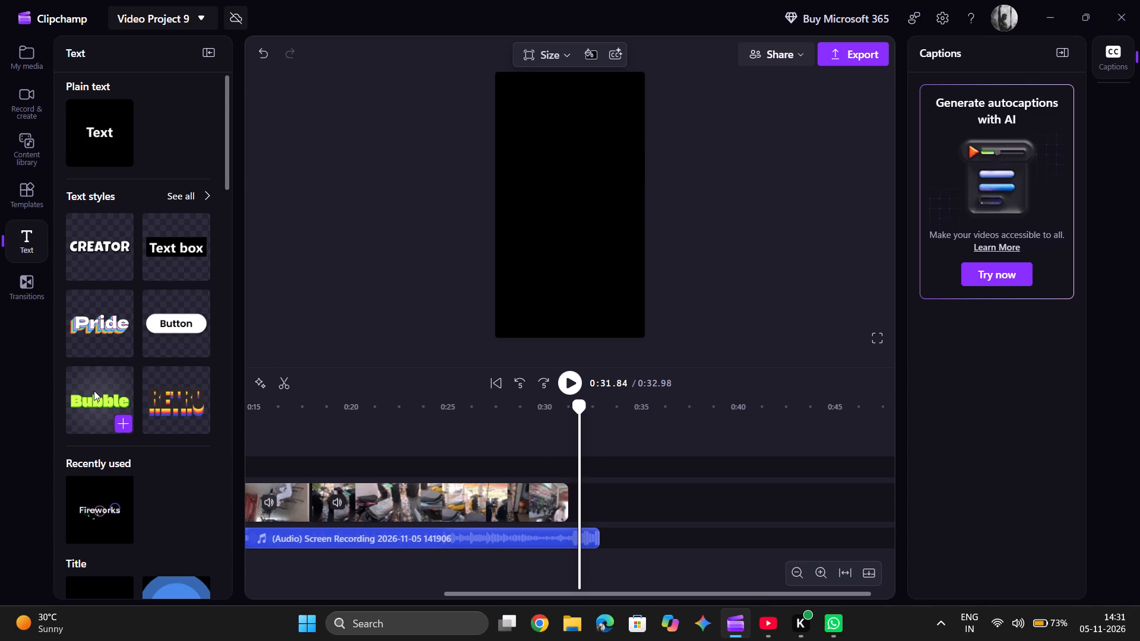
Add a Creator style text above the end of the video and trim it to about 2.14 seconds, ending with the audio.
left_click_drag(90, 266, 583, 513)
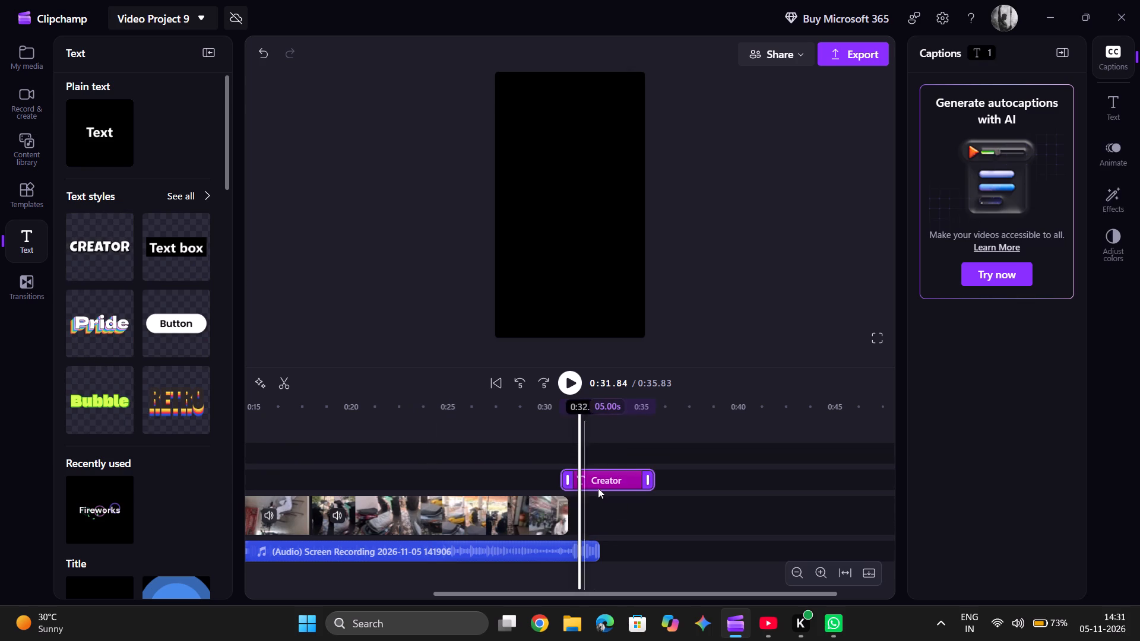
left_click_drag(650, 479, 602, 477)
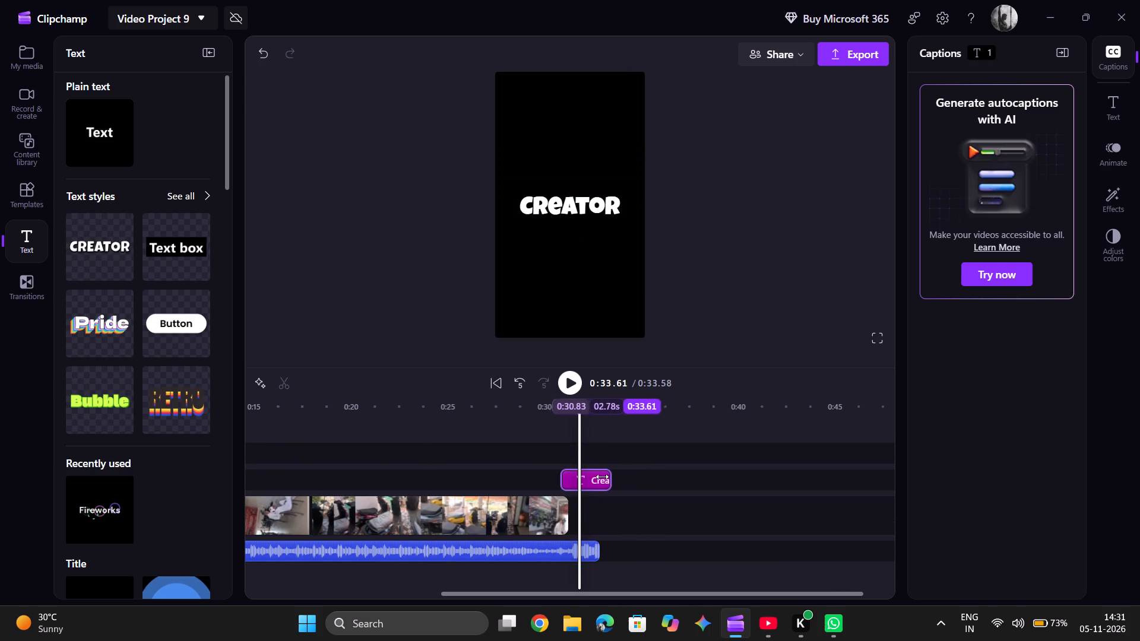
left_click_drag(602, 477, 593, 477)
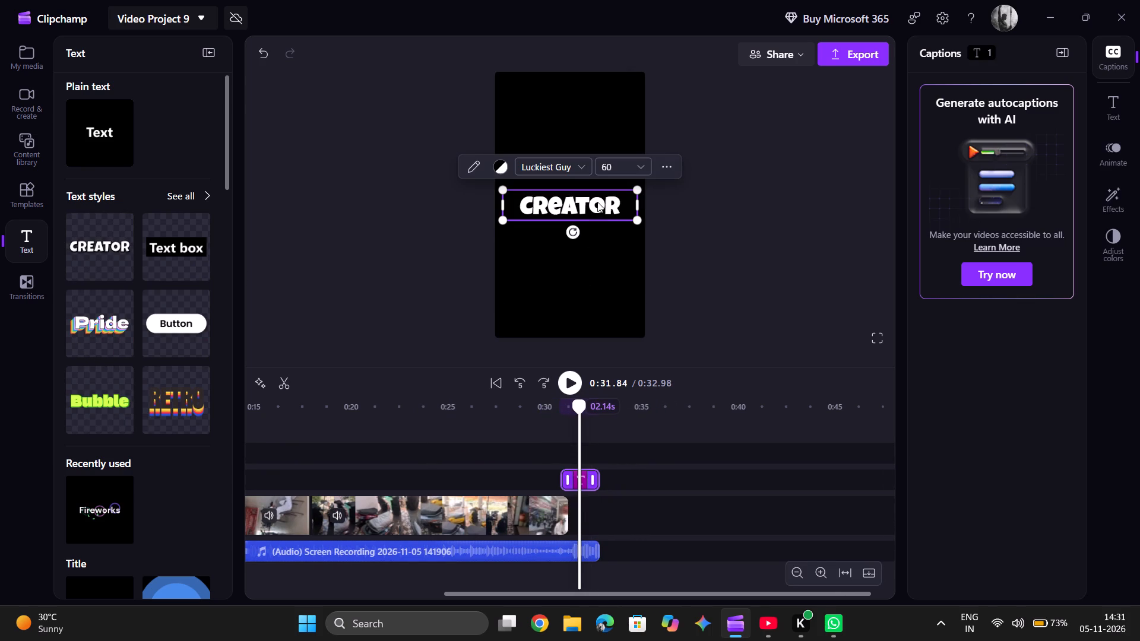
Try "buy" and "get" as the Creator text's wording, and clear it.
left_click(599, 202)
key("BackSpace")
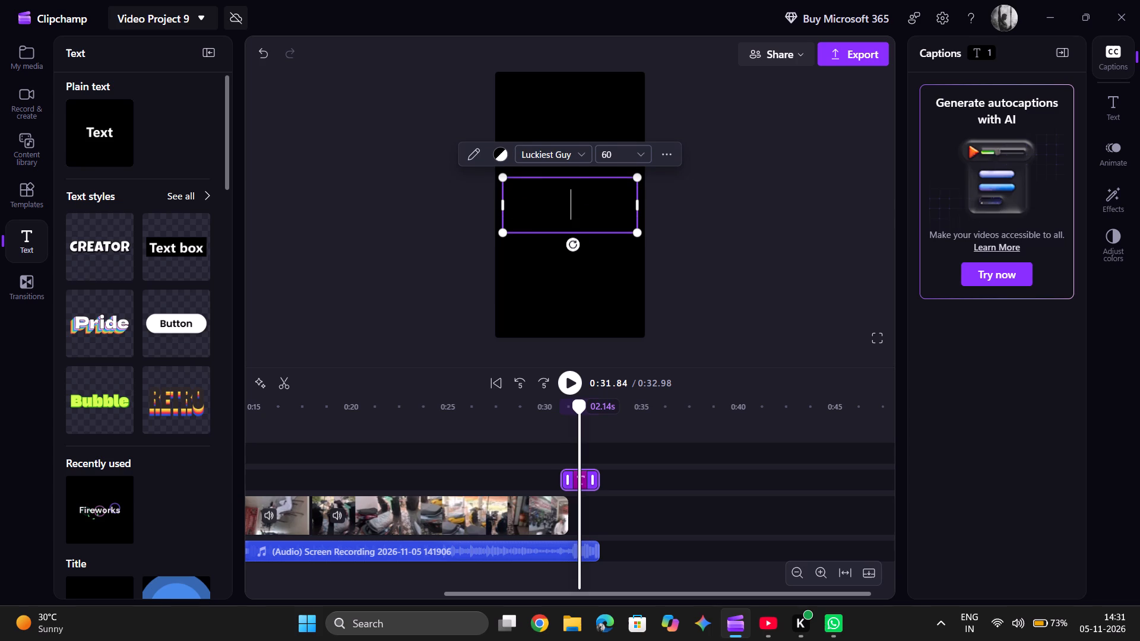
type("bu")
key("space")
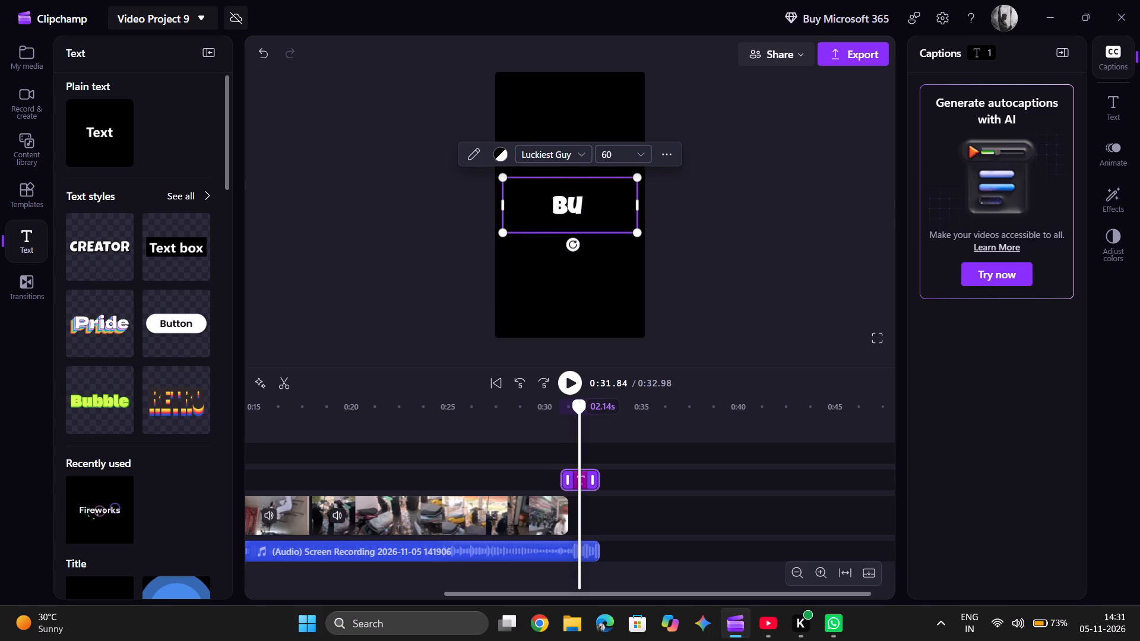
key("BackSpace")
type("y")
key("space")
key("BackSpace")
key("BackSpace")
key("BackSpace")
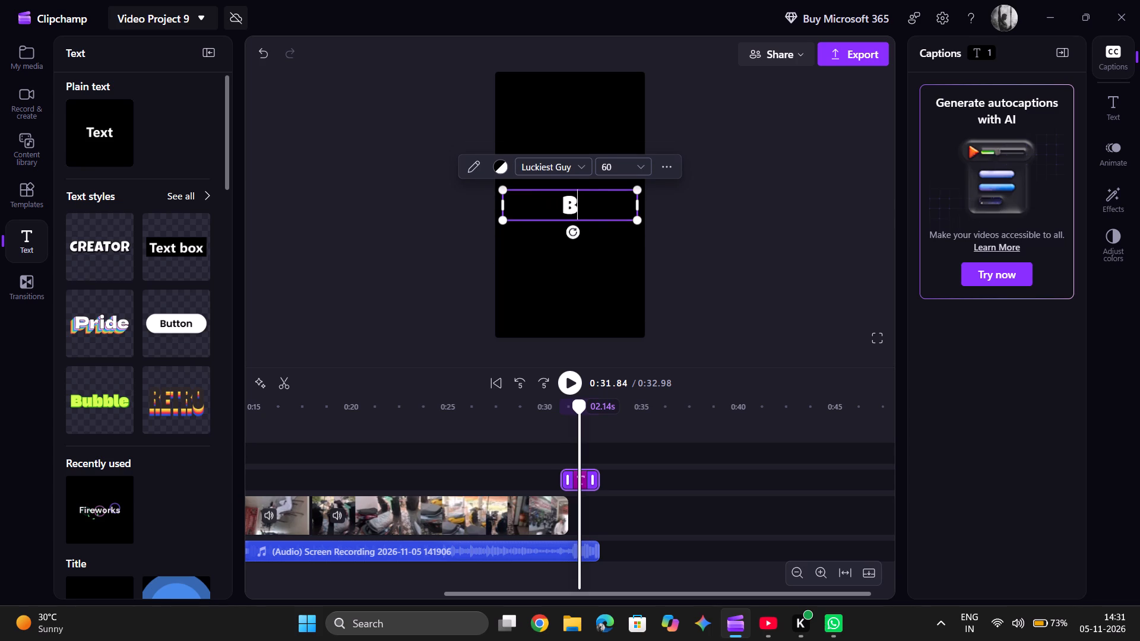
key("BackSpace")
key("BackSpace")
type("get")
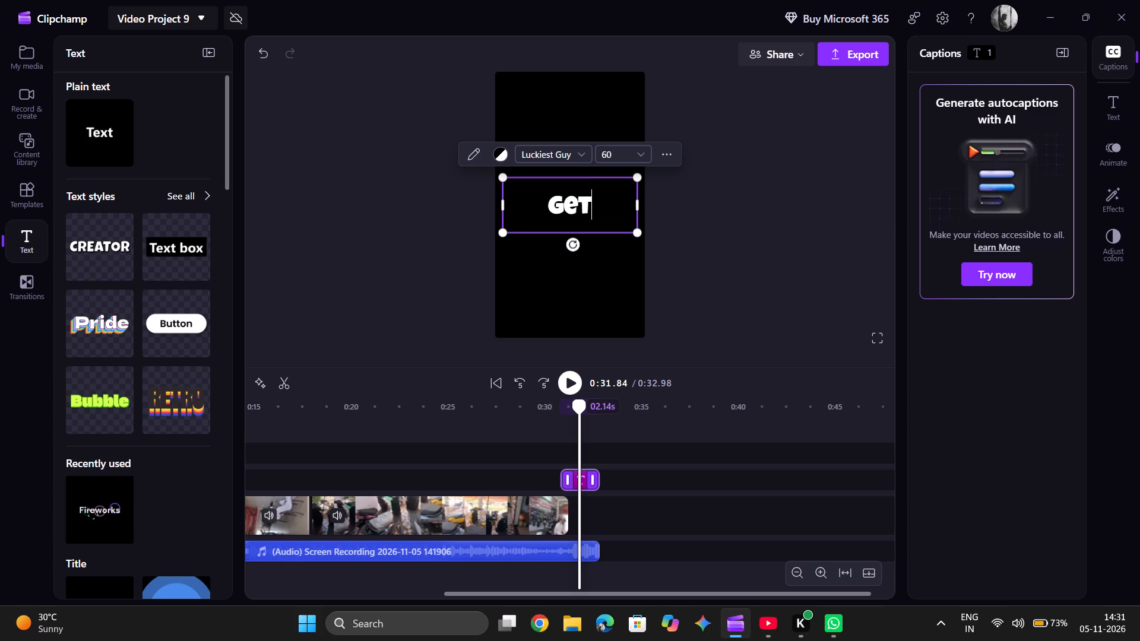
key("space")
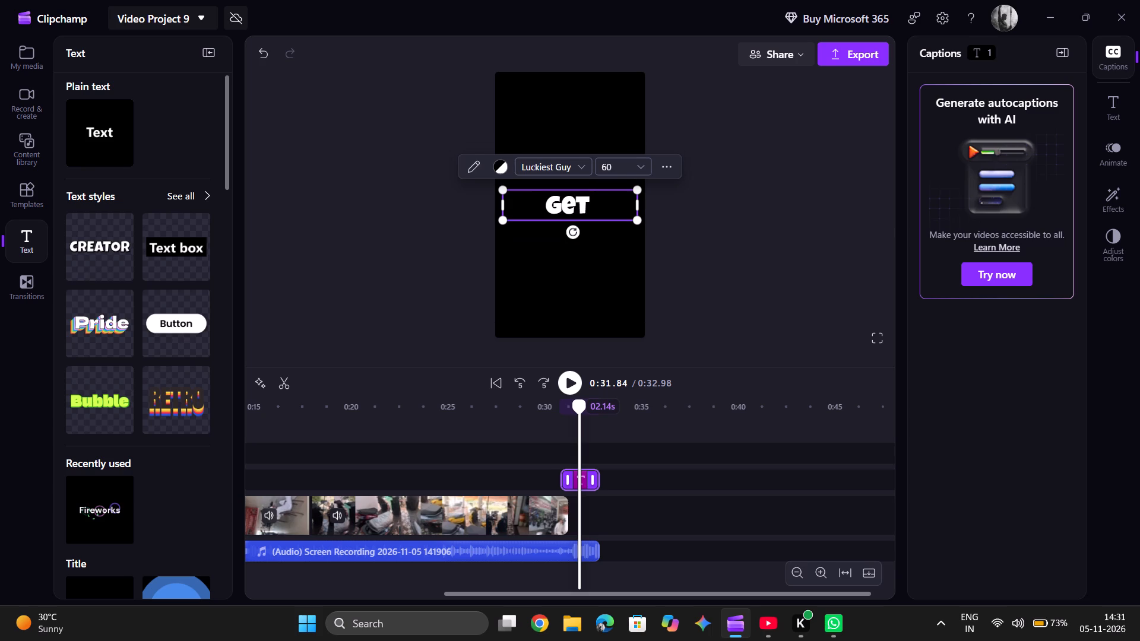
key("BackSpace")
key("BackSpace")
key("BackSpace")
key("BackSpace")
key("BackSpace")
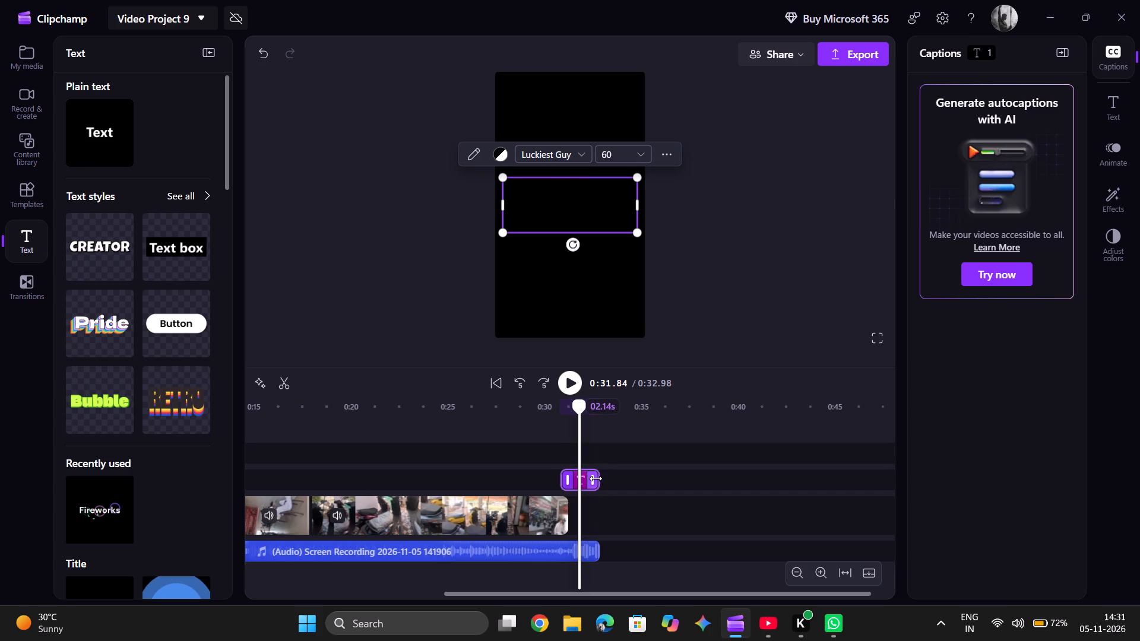
Extend the Creator text clip to about 5 seconds and move it earlier, over the start of the second video clip.
left_click_drag(596, 478, 651, 488)
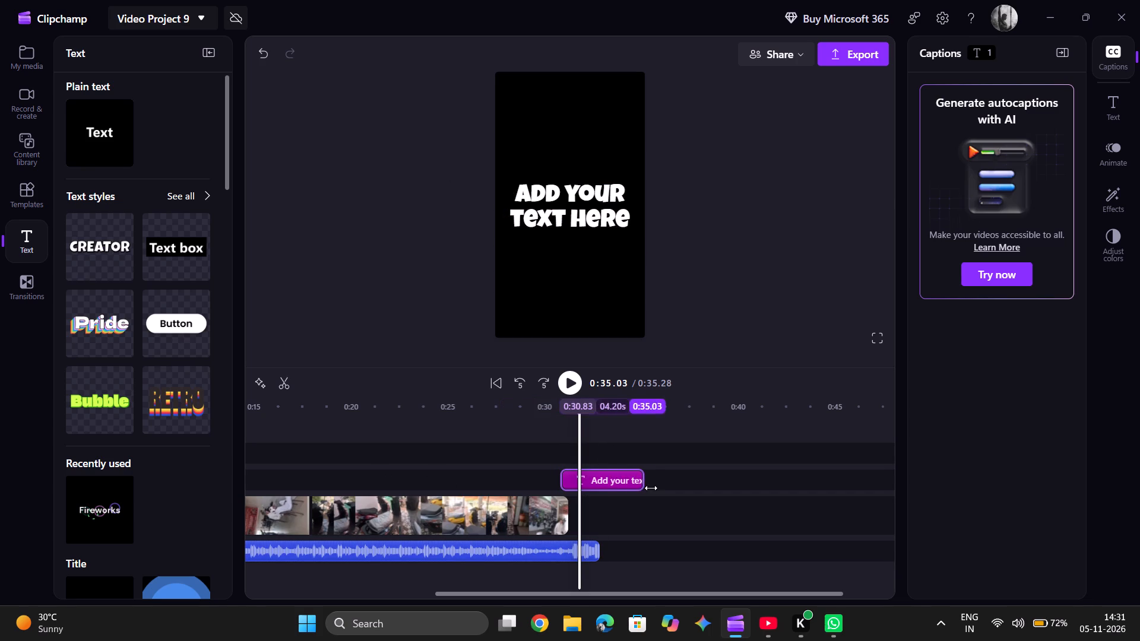
left_click_drag(607, 485, 381, 488)
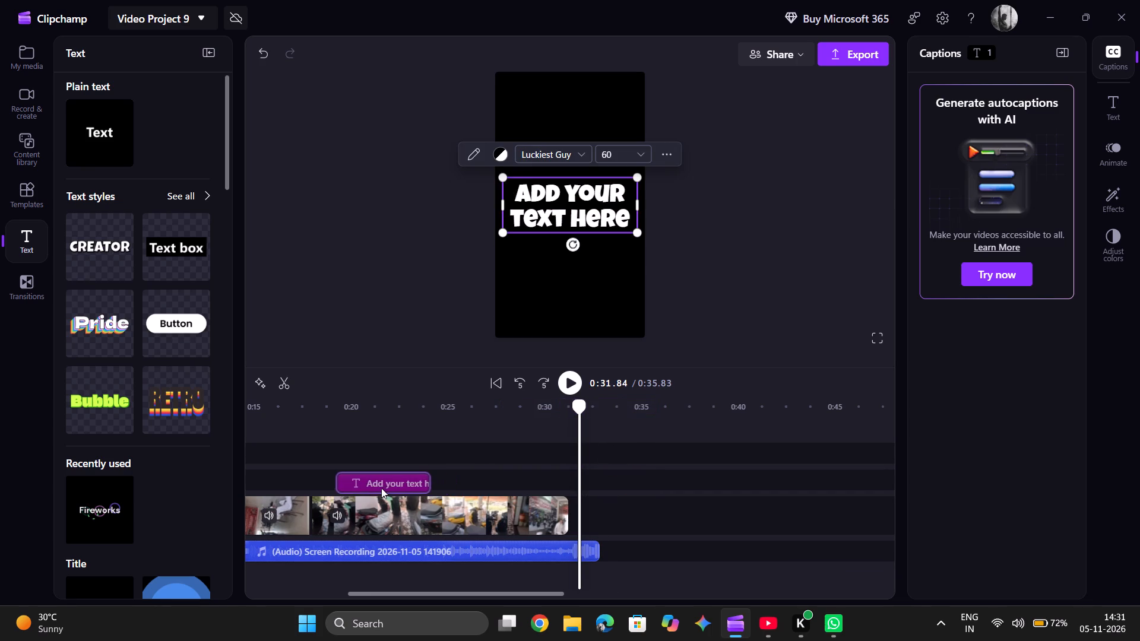
left_click_drag(381, 488, 380, 487)
Replace the placeholder wording of the Creator text with "best models available".
left_click(357, 448)
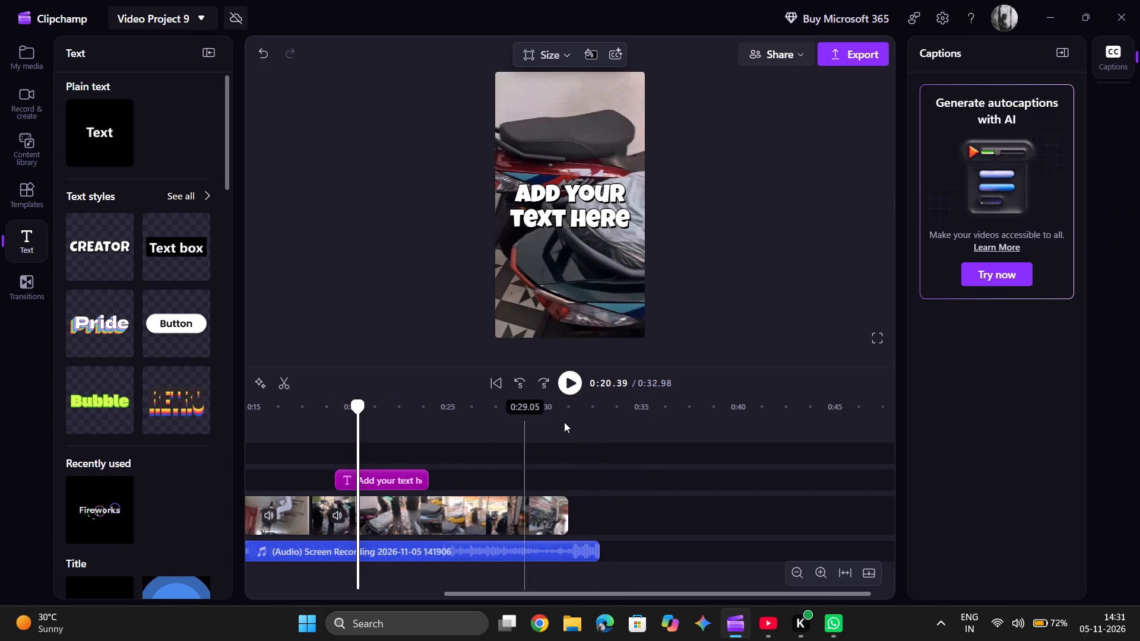
left_click(587, 216)
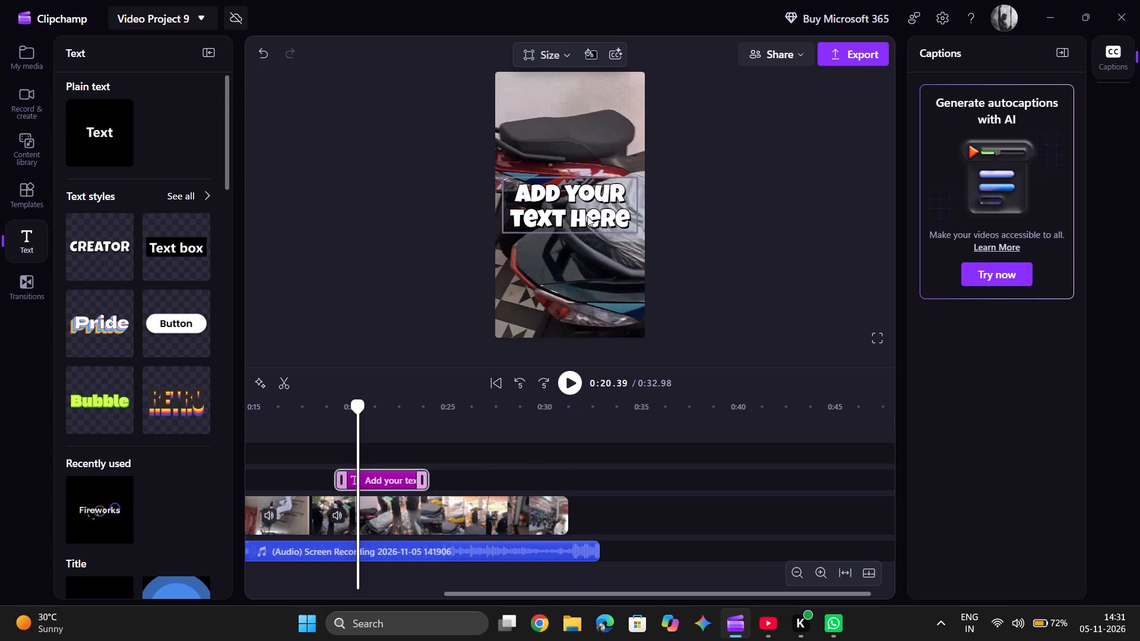
left_click(625, 217)
key("BackSpace")
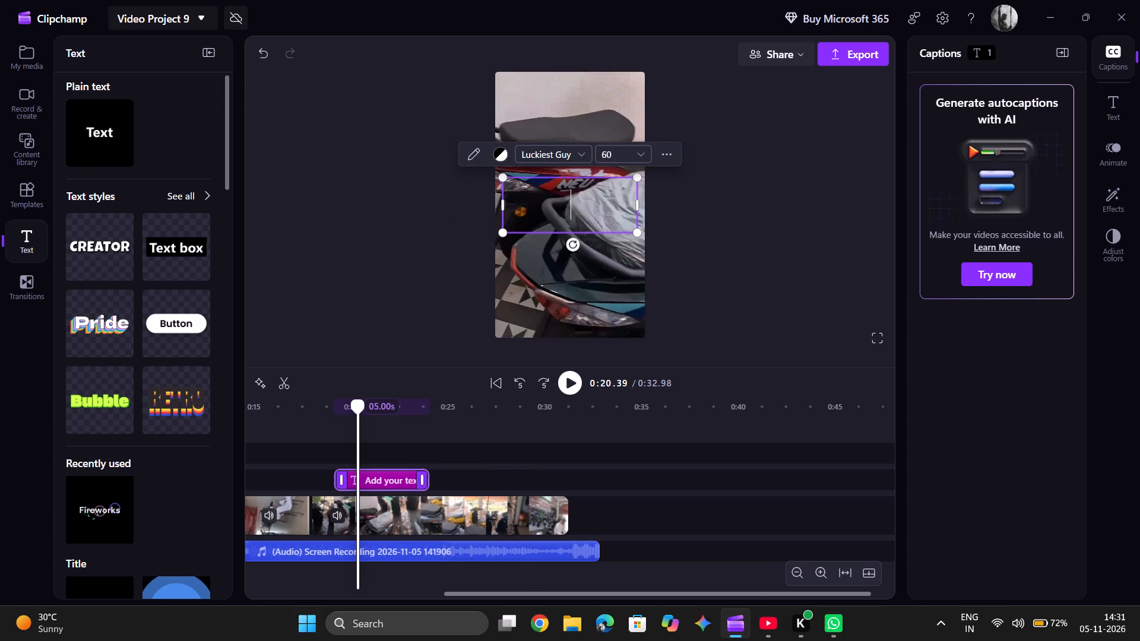
type("best")
key("space")
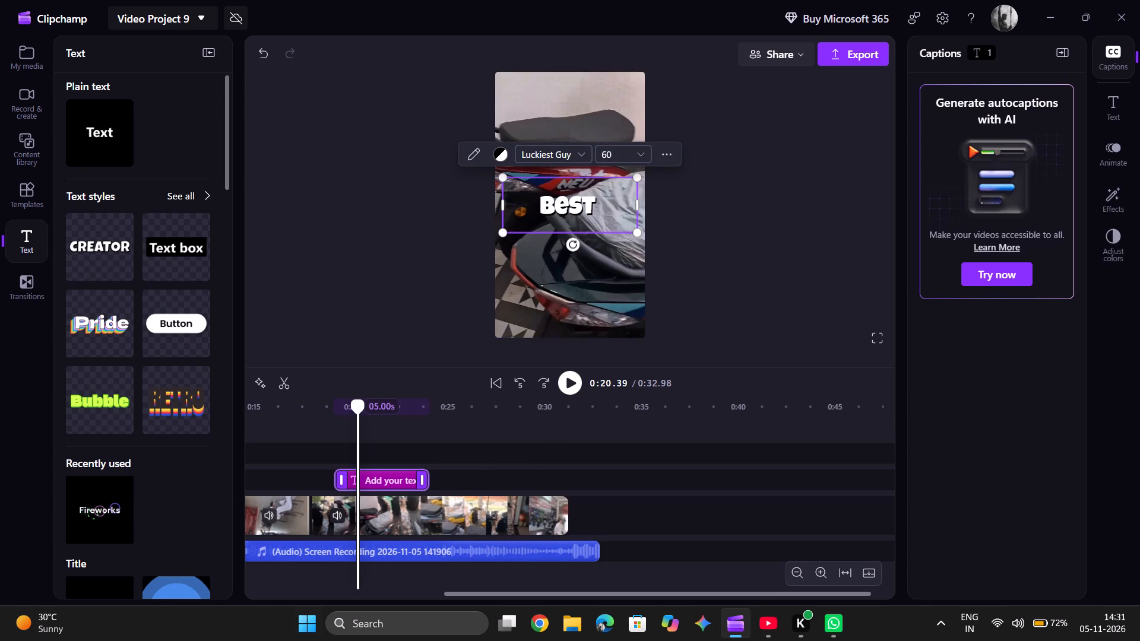
type("models available")
left_click_drag(584, 199, 780, 198)
left_click(780, 198)
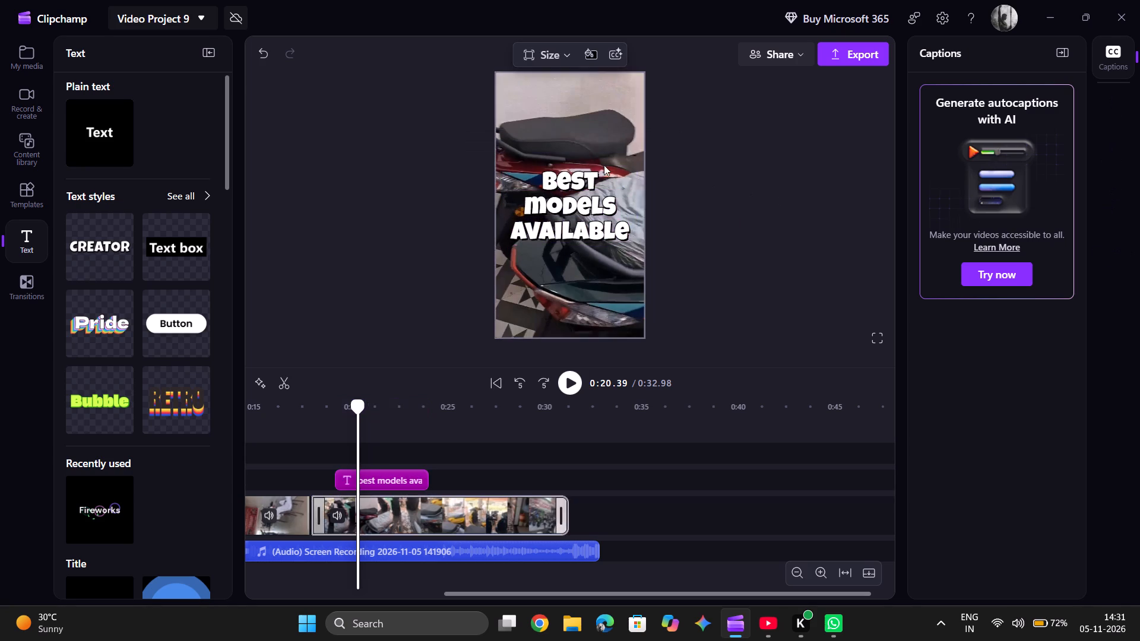
Move the "best models available" text to the bottom centre of the video frame.
left_click_drag(563, 188, 573, 262)
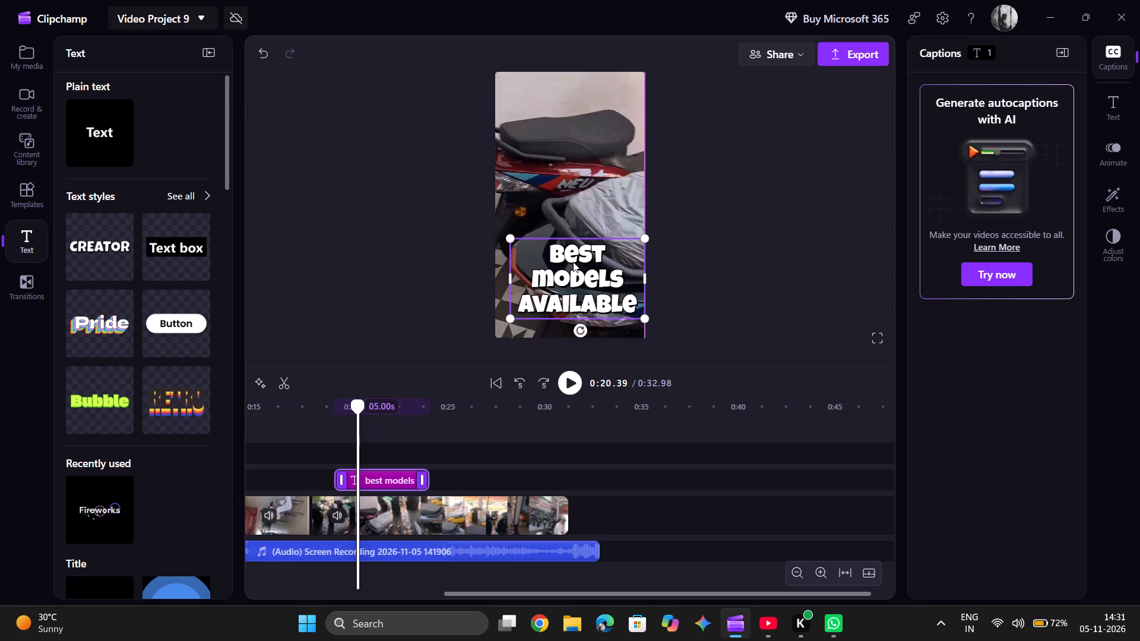
left_click_drag(573, 262, 566, 275)
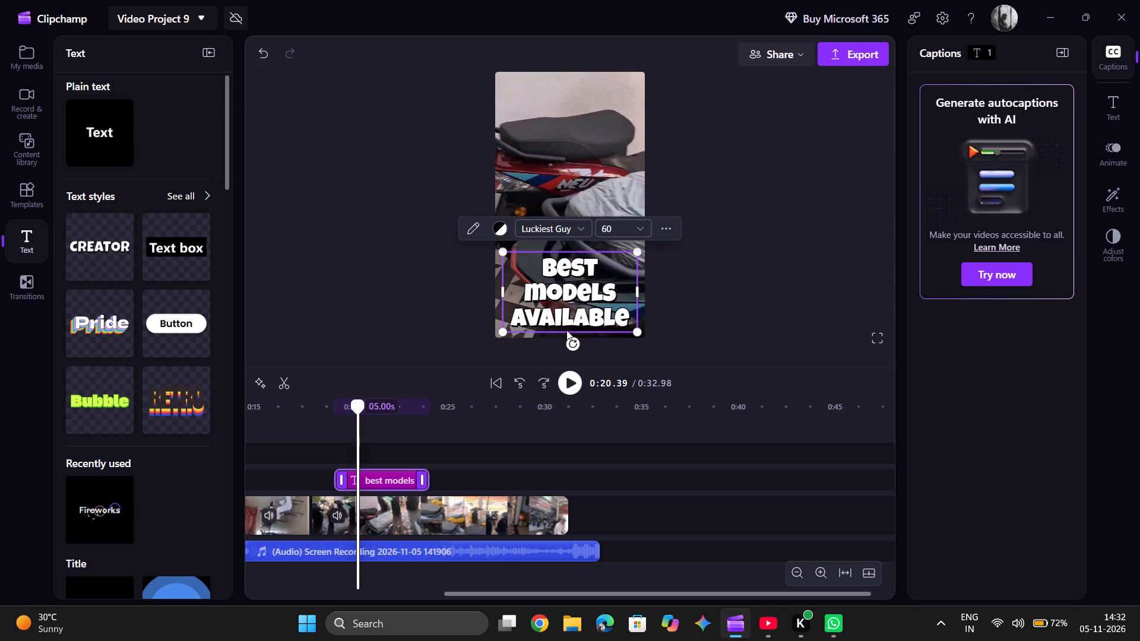
left_click(236, 452)
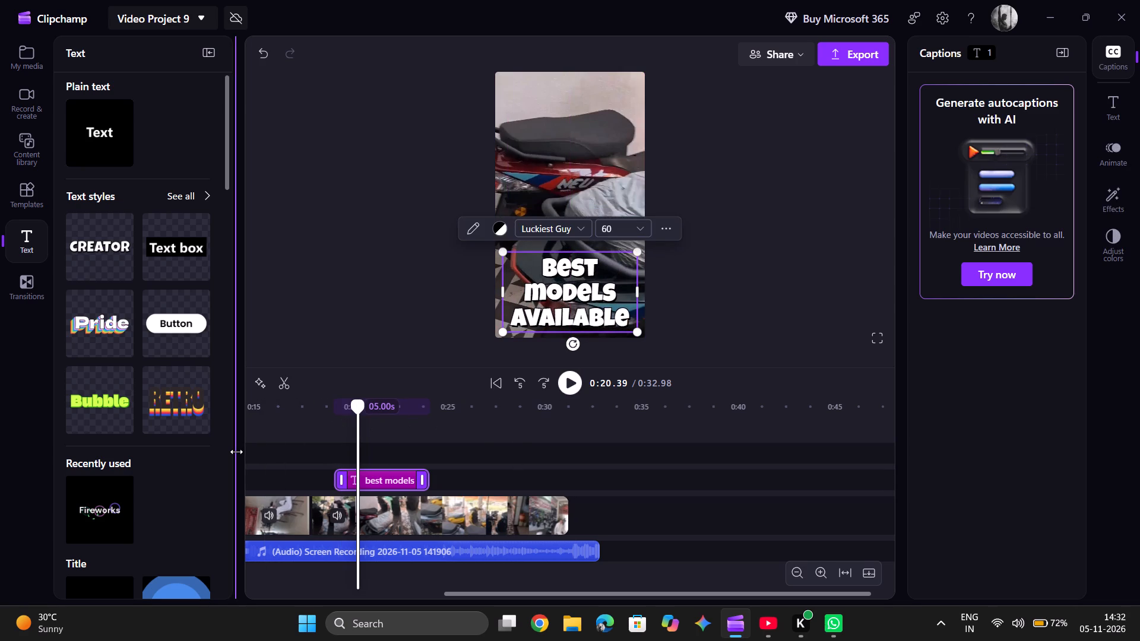
Lengthen the "best models available" text to about 7.58 seconds and move it shortly after the yakuza showroom title, ending at about 15 seconds.
scroll(307, 469, "right", 5)
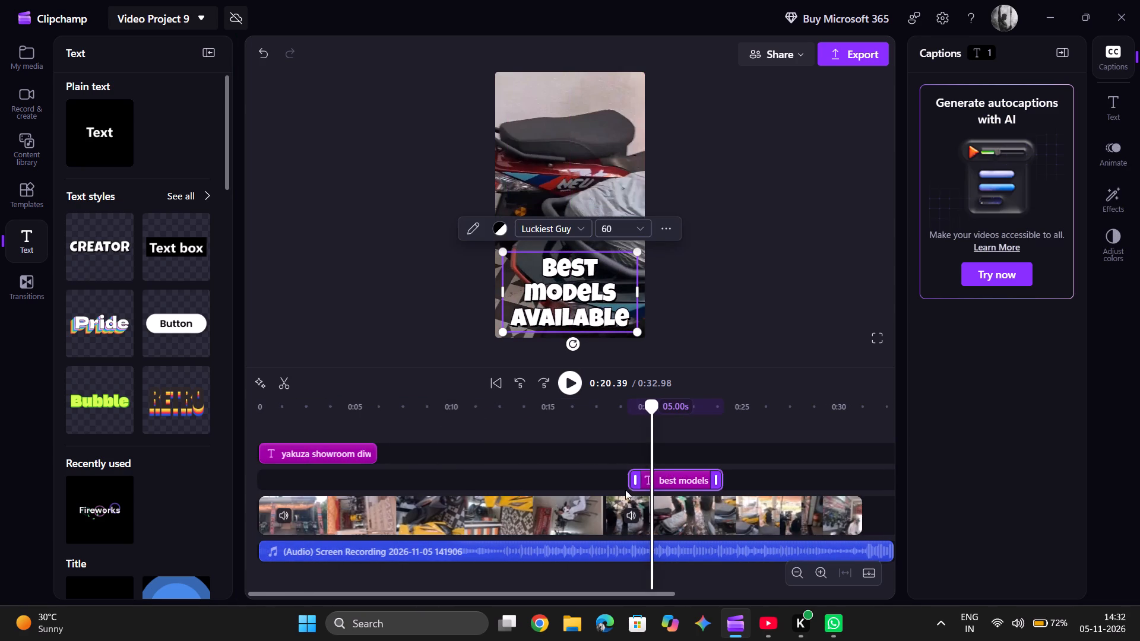
left_click_drag(635, 484, 585, 485)
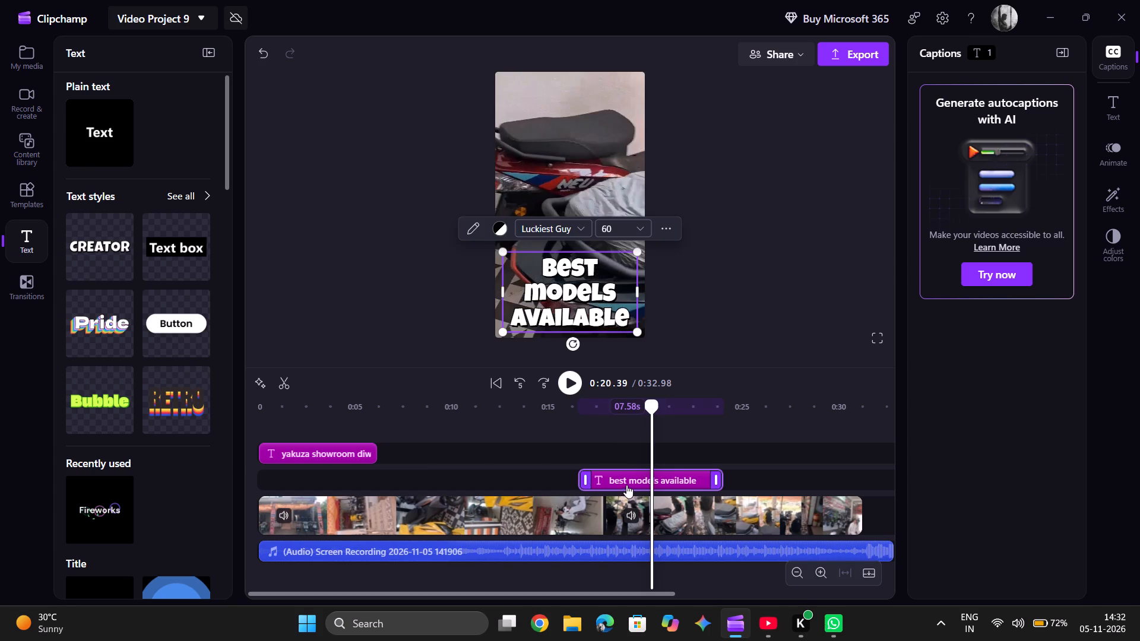
left_click_drag(628, 480, 449, 477)
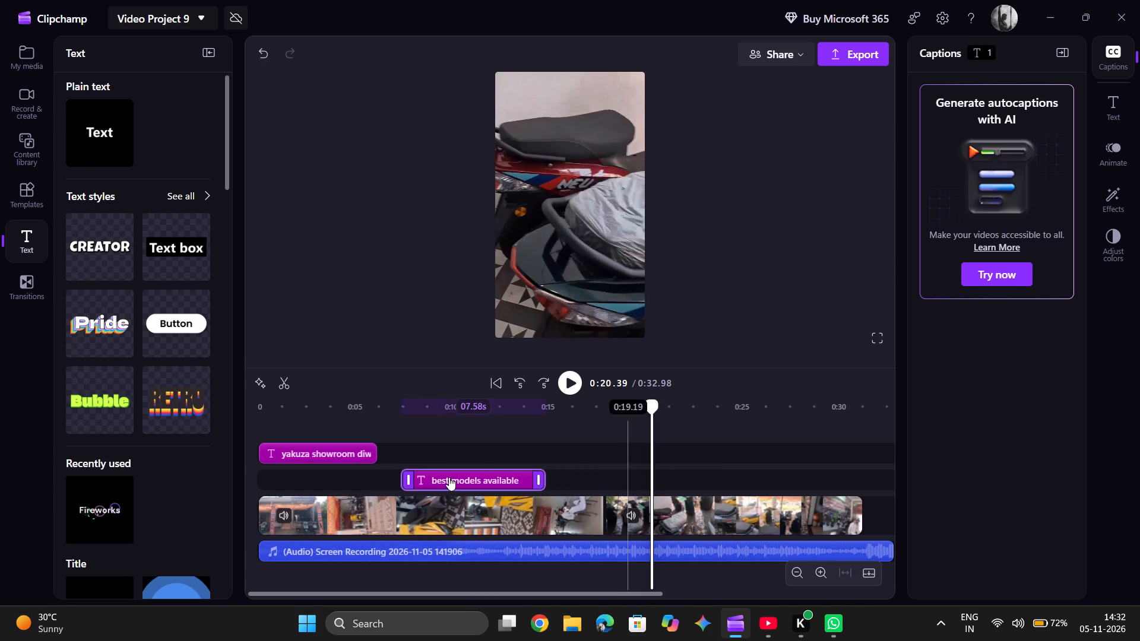
Play the video from about 6 seconds to check the change from the first title to the second text.
left_click(372, 418)
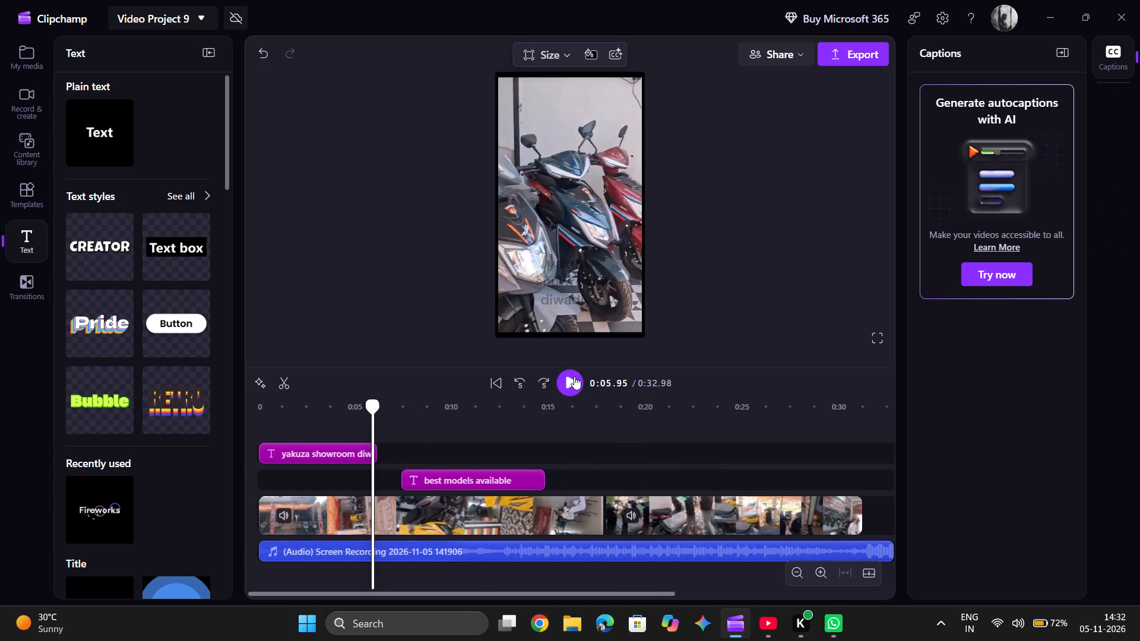
left_click(574, 376)
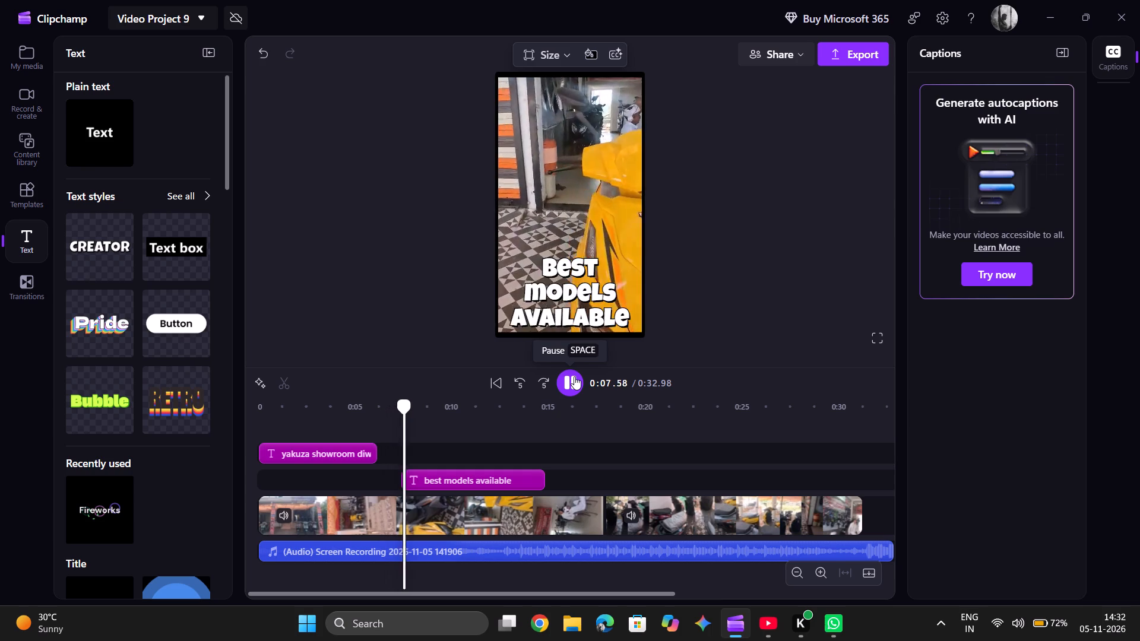
left_click(574, 376)
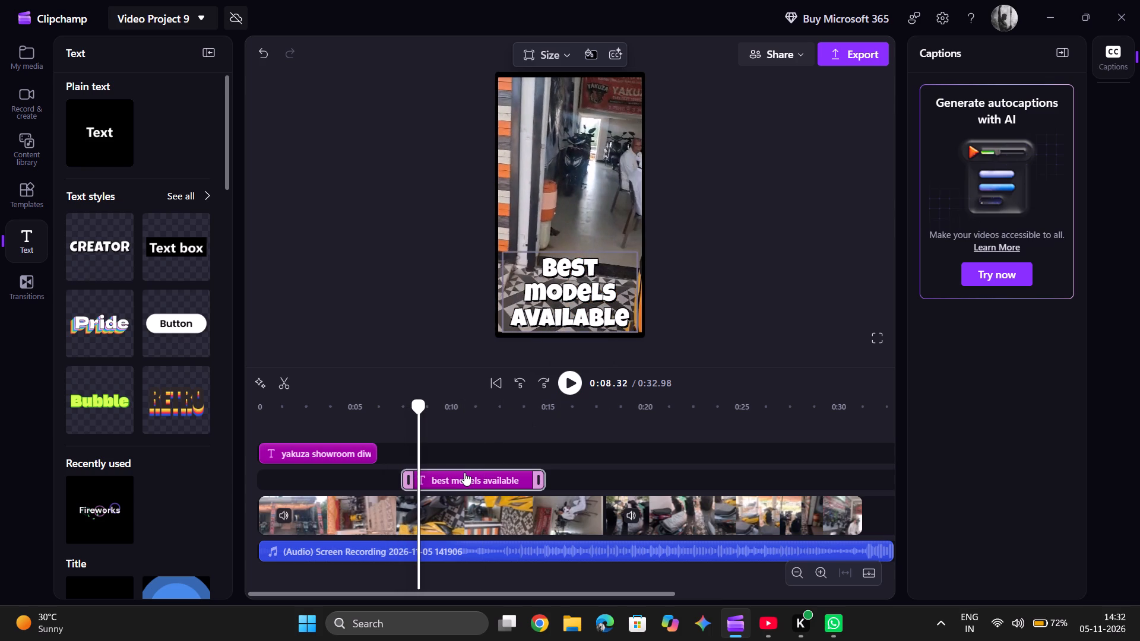
Replace "best" with "new" in the second text overlay so it reads "new models available".
left_click(464, 472)
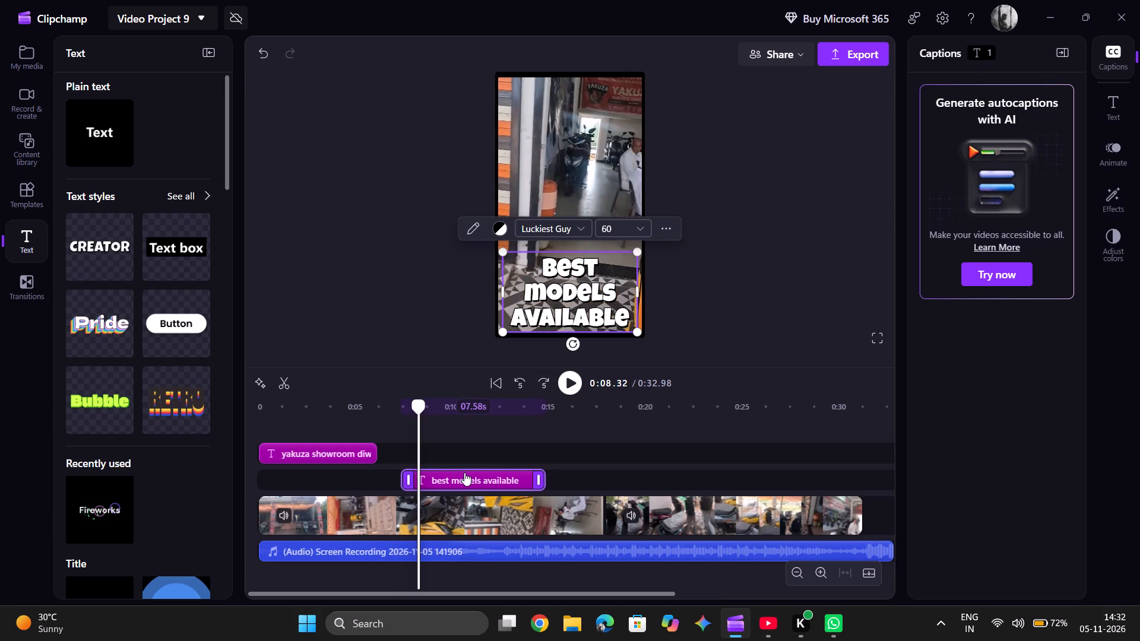
left_click(598, 256)
double_click(598, 256)
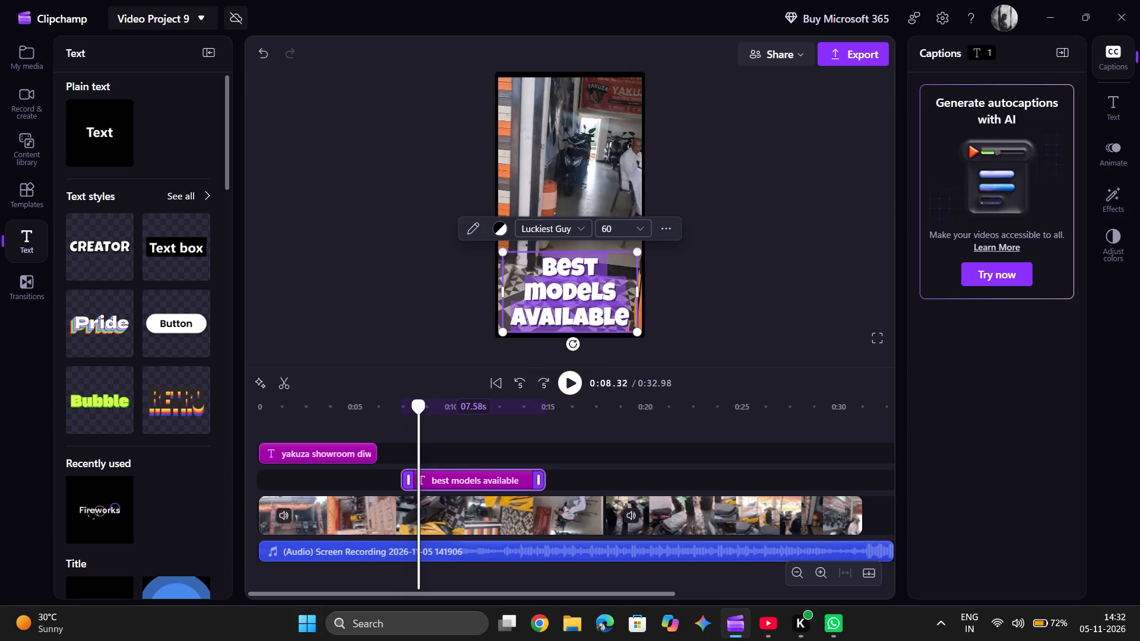
key("BackSpace")
key("BackSpace")
key("BackSpace")
key("BackSpace")
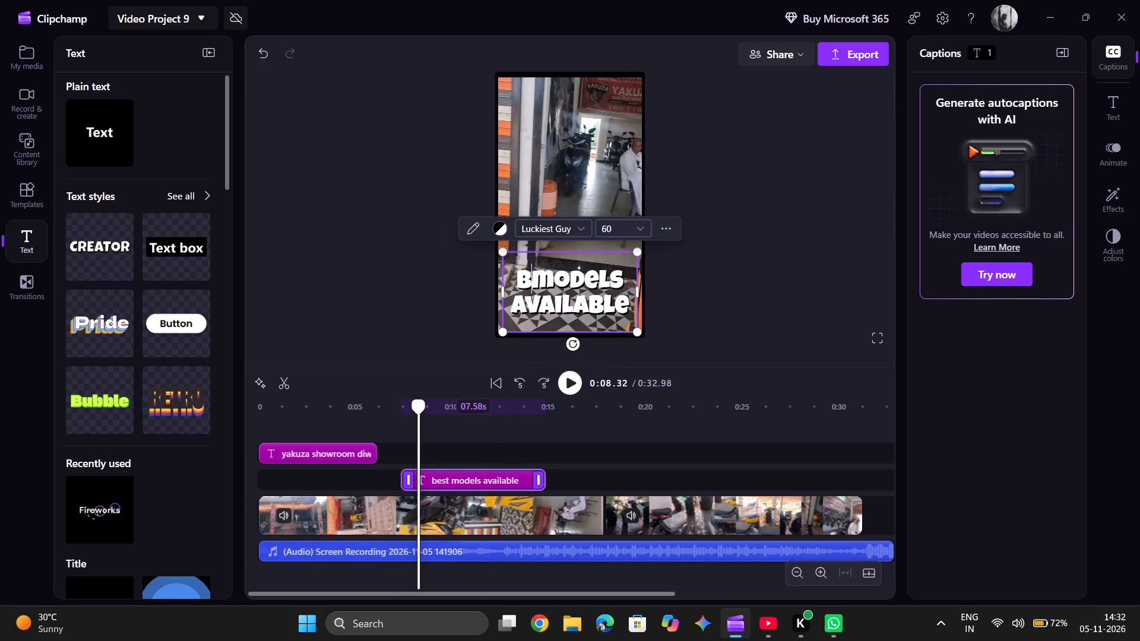
key("BackSpace")
type("new")
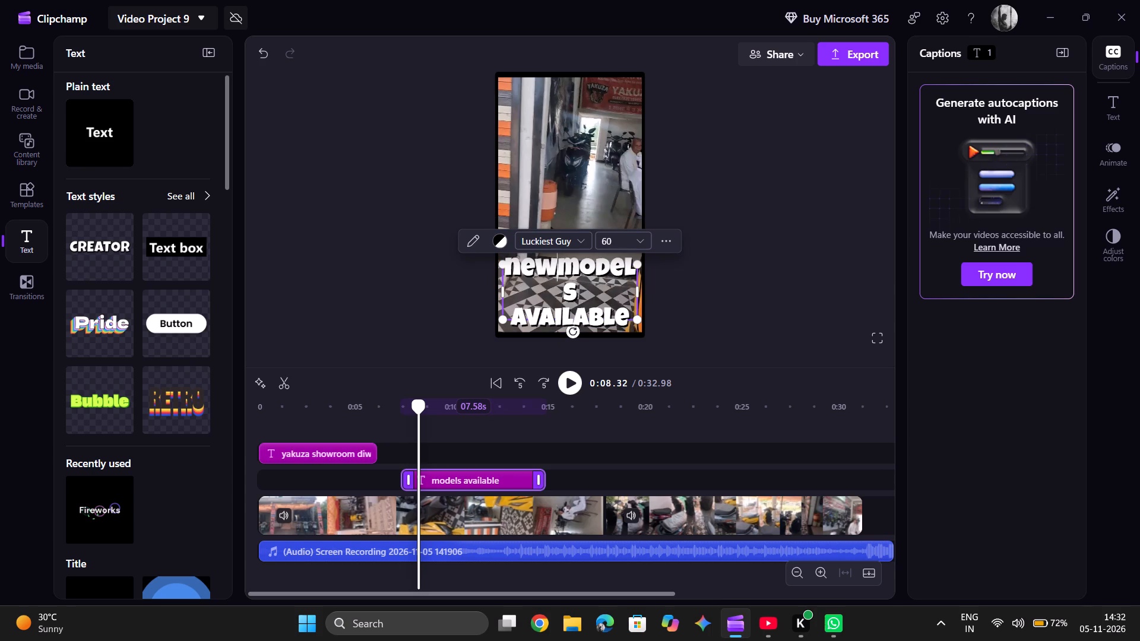
key("Return")
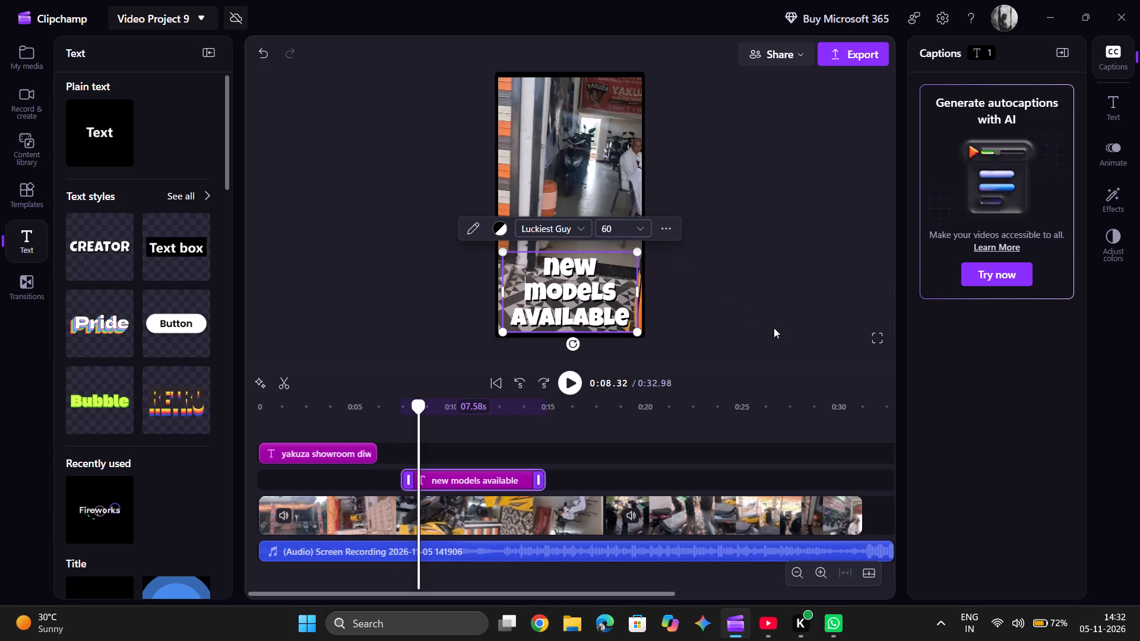
left_click(774, 328)
Italicise the "new models available" text.
left_click(572, 284)
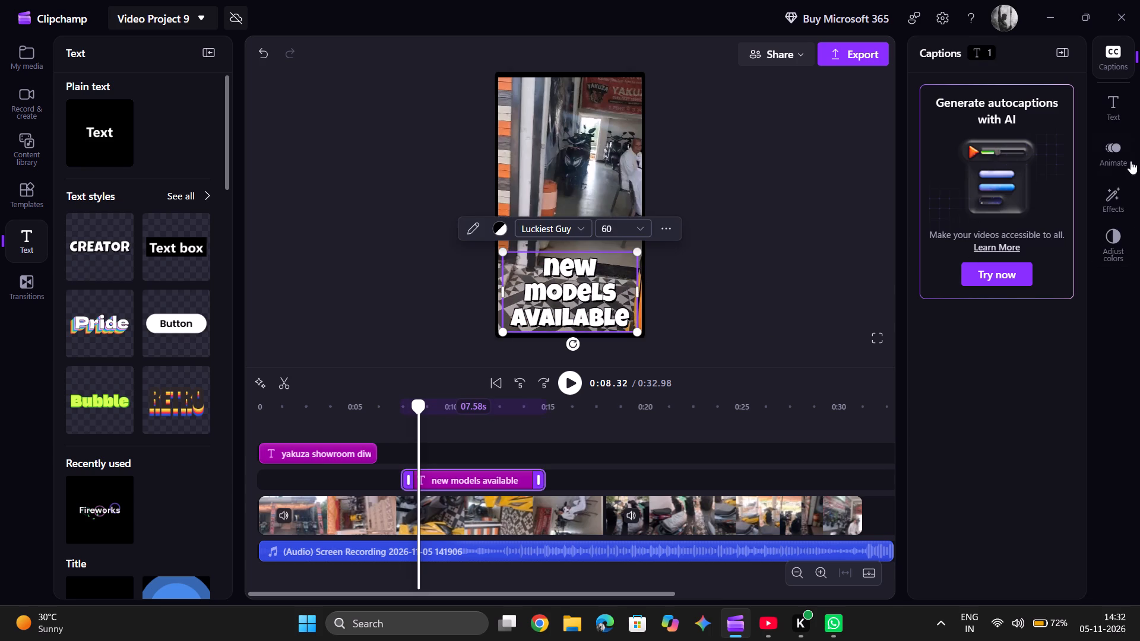
left_click(1118, 94)
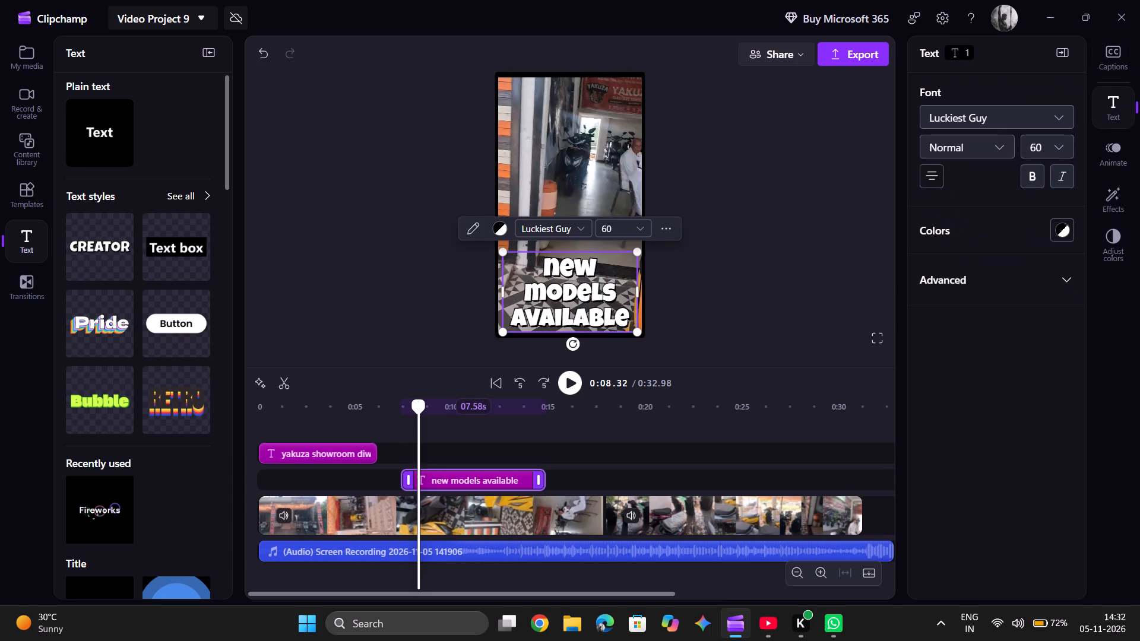
left_click(1047, 148)
scroll(1044, 284, "down", 2)
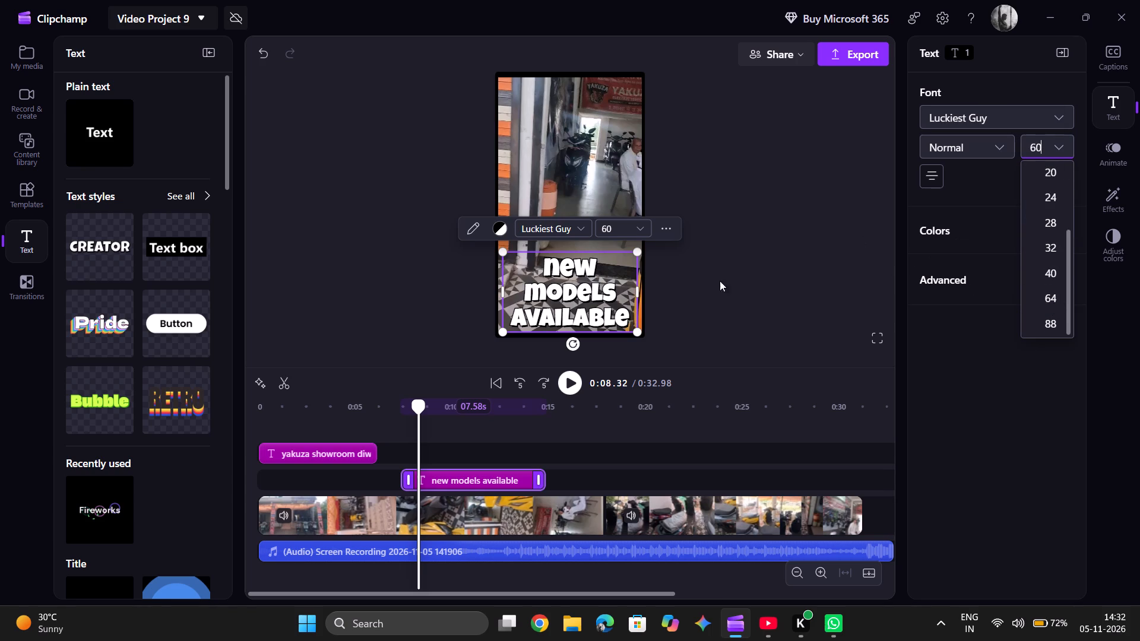
left_click(632, 253)
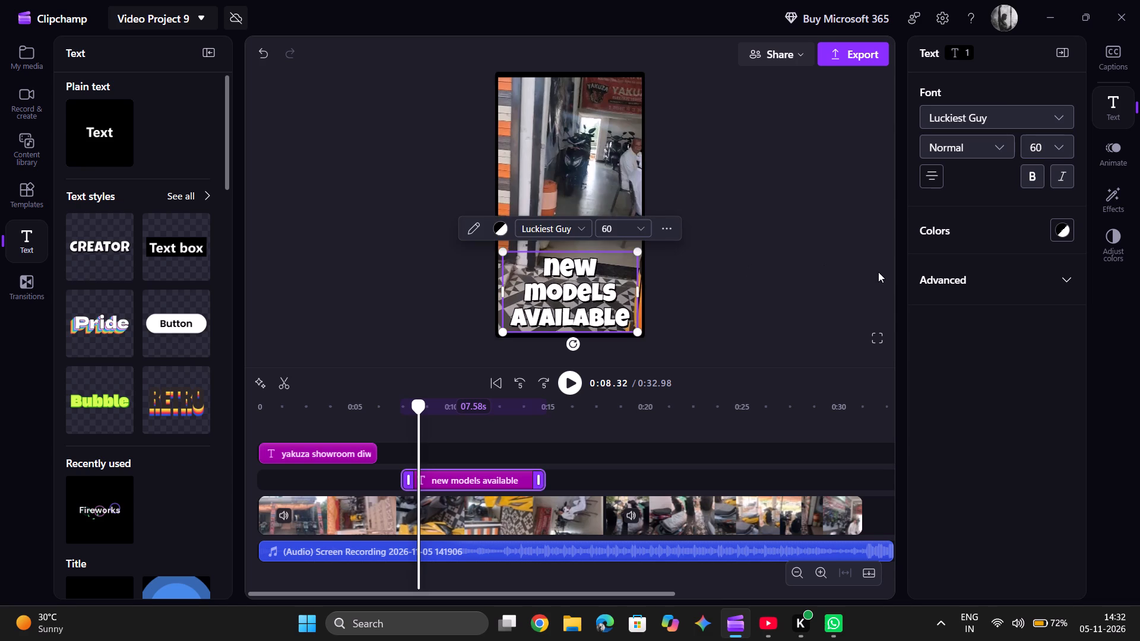
left_click(1060, 167)
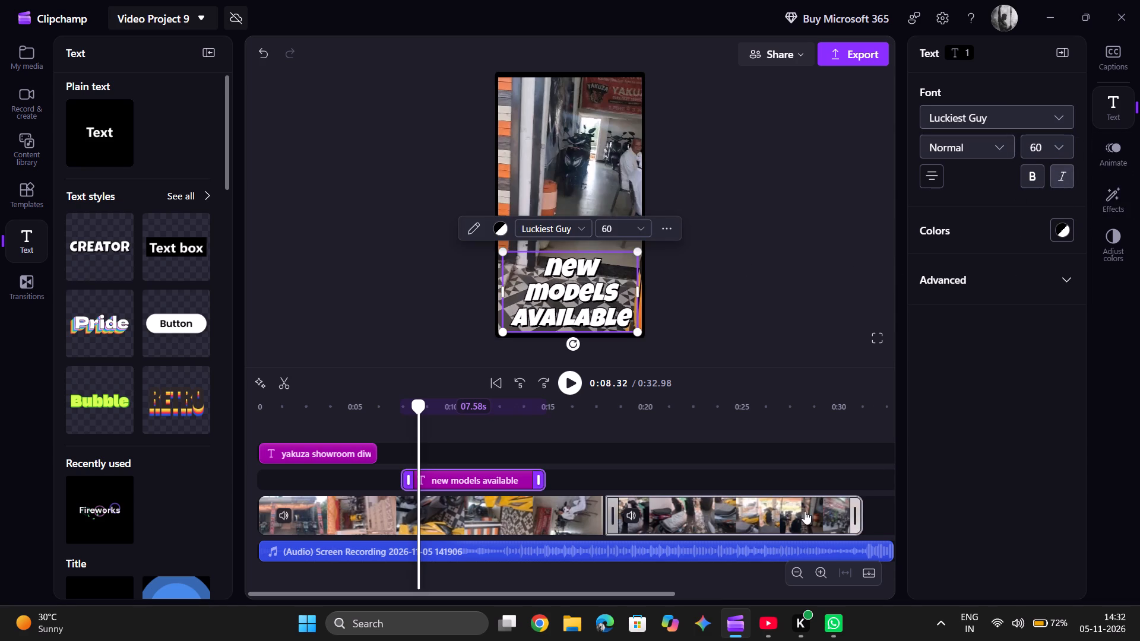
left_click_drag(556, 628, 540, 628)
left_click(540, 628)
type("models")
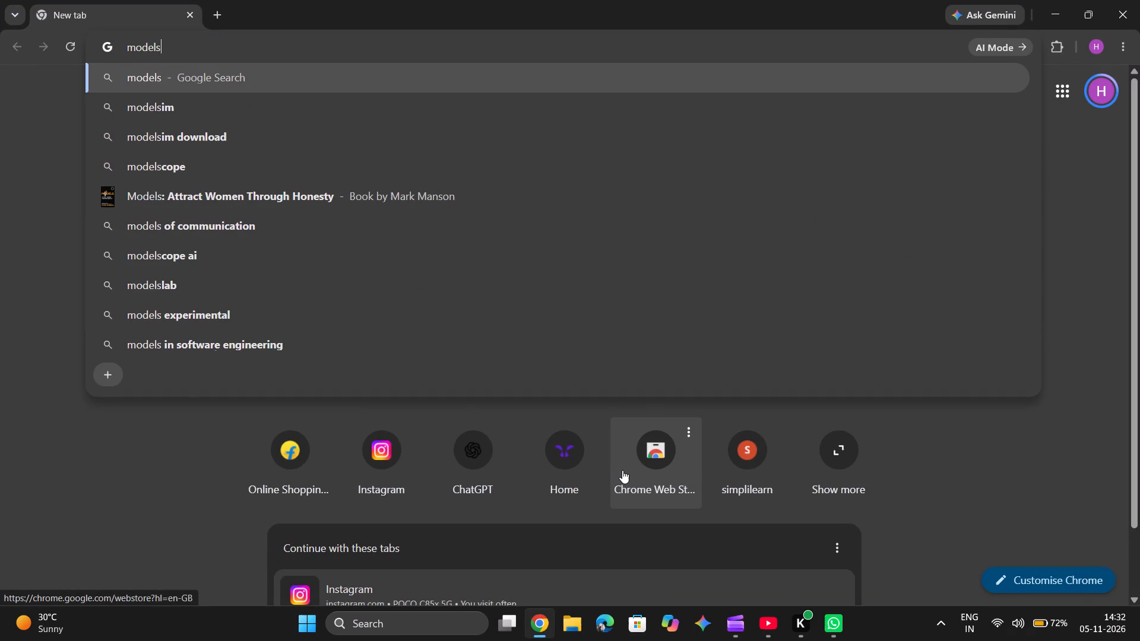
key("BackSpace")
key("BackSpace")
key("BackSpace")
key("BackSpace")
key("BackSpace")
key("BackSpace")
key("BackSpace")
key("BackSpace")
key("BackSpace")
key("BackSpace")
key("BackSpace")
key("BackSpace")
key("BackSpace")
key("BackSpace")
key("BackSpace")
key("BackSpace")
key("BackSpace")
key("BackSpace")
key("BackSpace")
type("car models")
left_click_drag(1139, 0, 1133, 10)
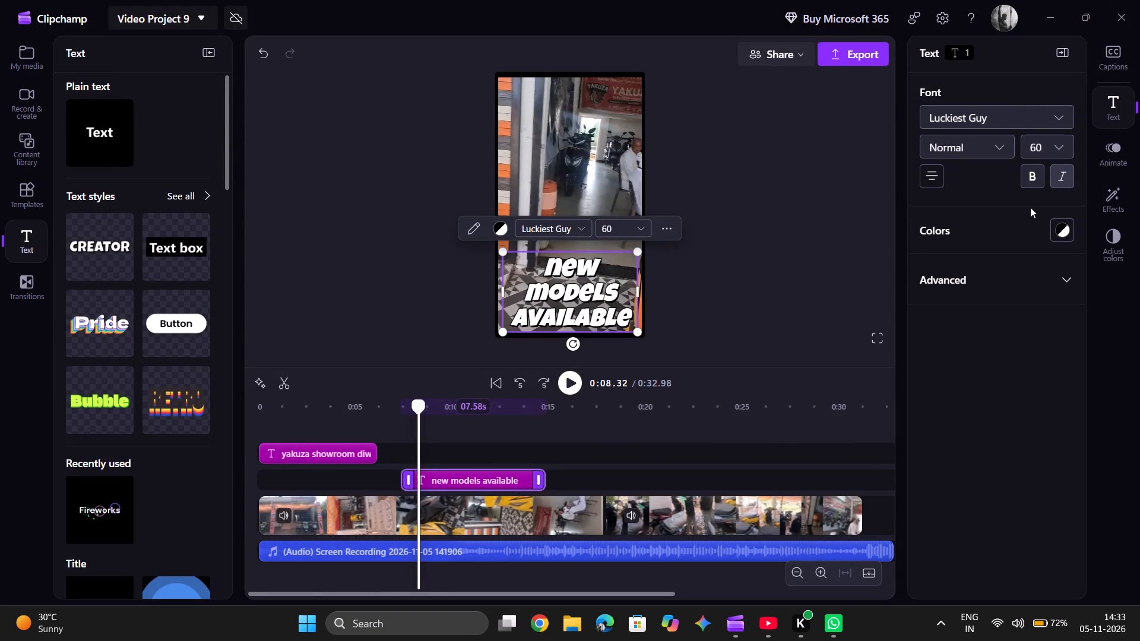
Replace "models" with "stock" in the overlay so it reads "new stock available".
left_click(619, 281)
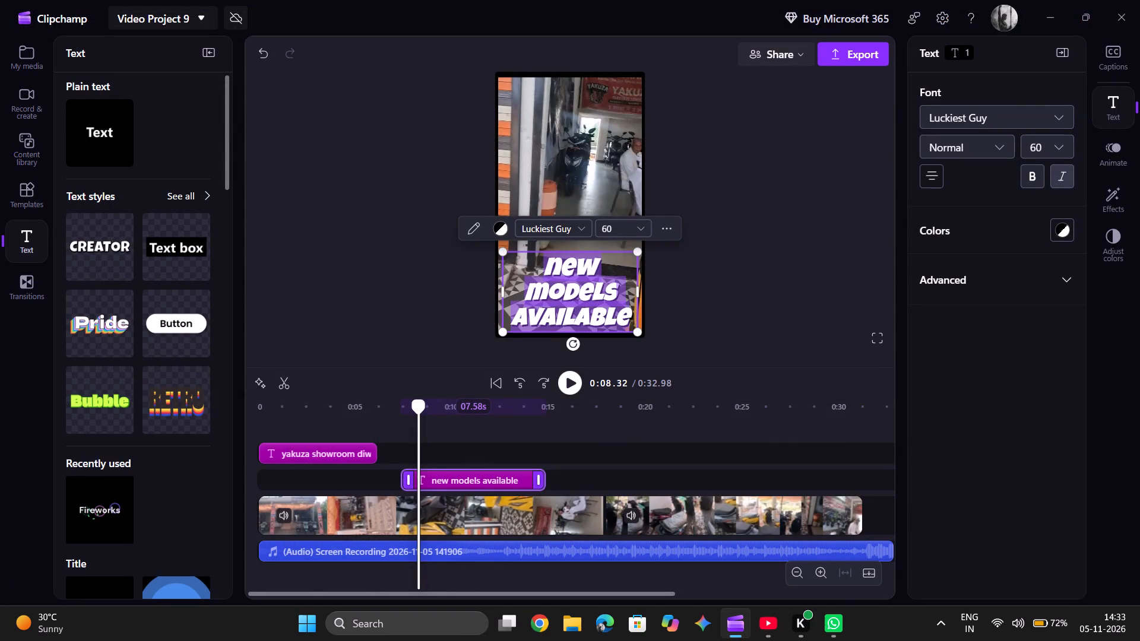
left_click(617, 288)
key("BackSpace")
key("BackSpace")
key("BackSpace")
key("BackSpace")
key("BackSpace")
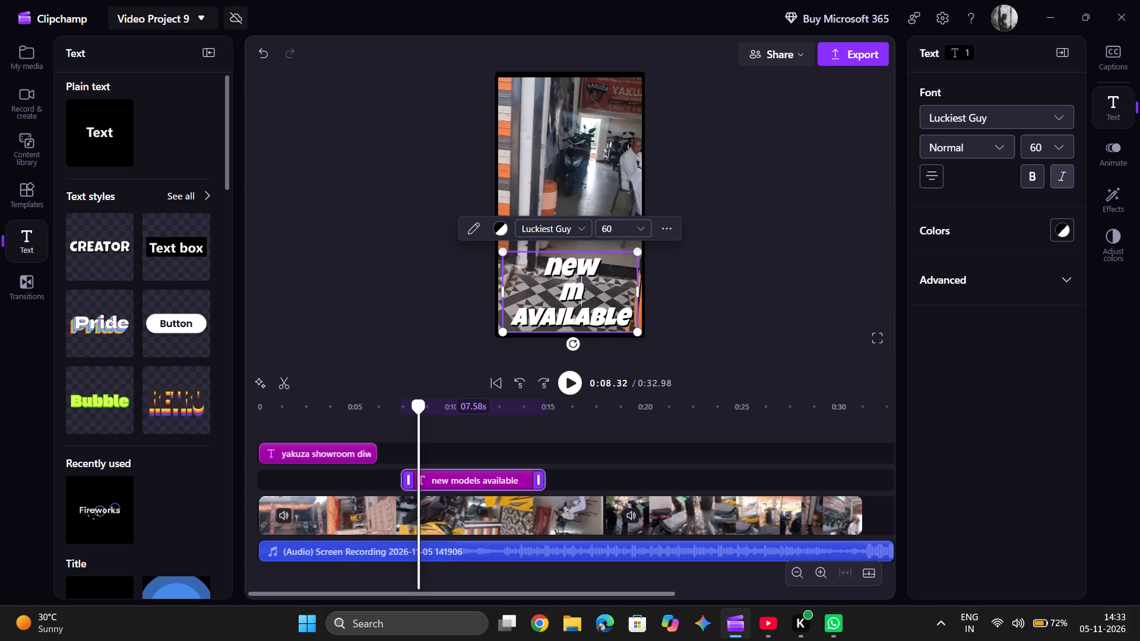
key("BackSpace")
key("BackSpace")
key("Return")
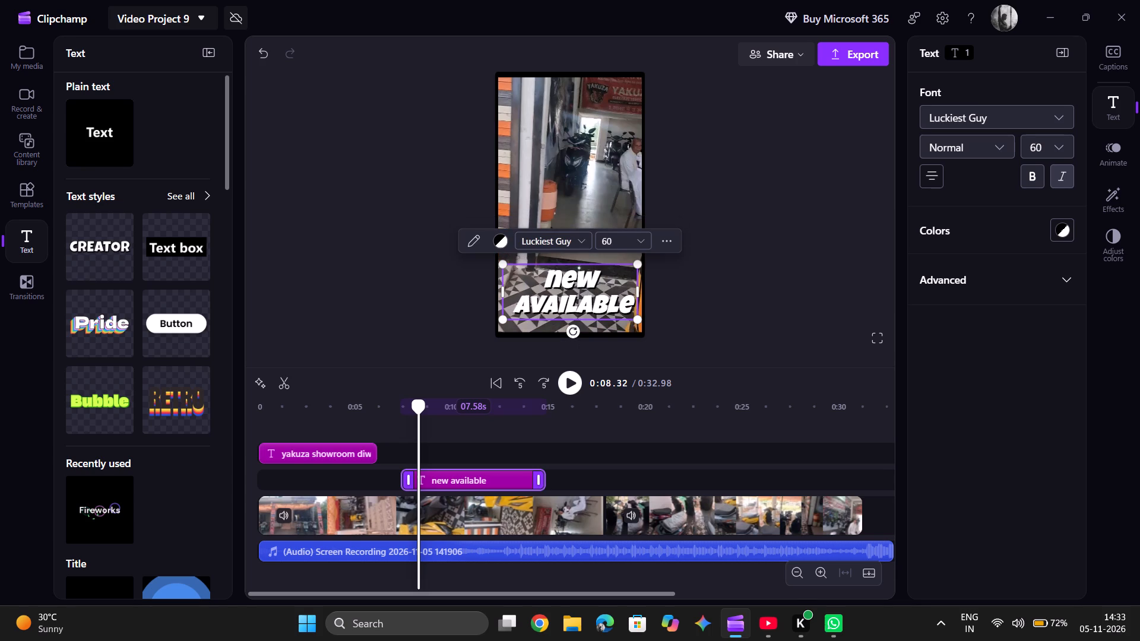
type("st")
type("ock")
left_click(712, 291)
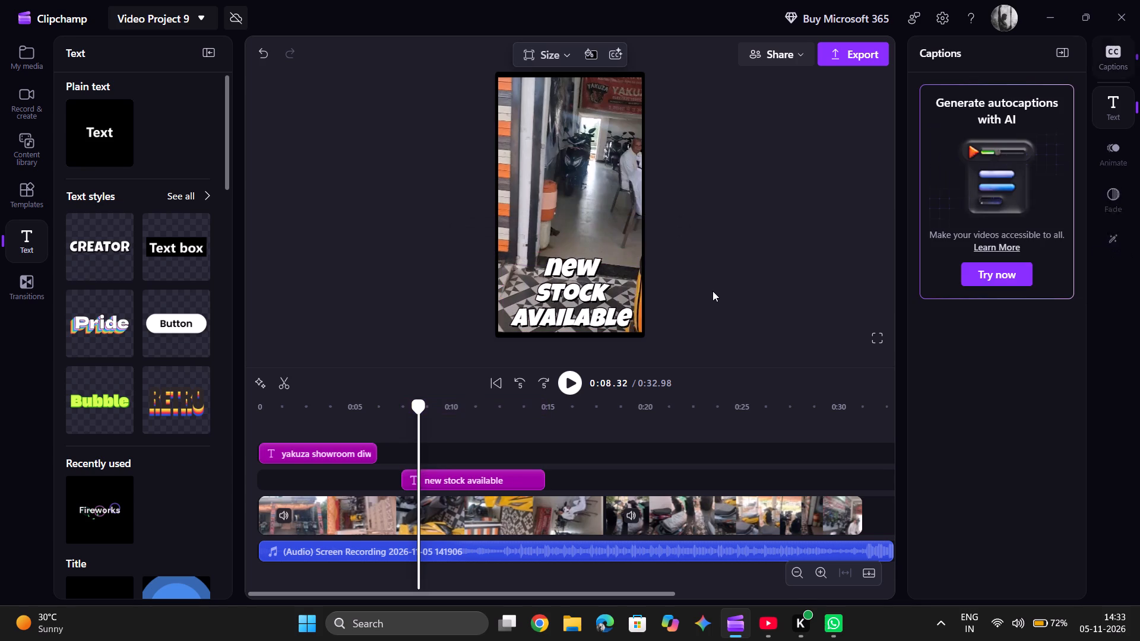
Lower the volume of the separate audio track to 64% while the video plays.
left_click(566, 372)
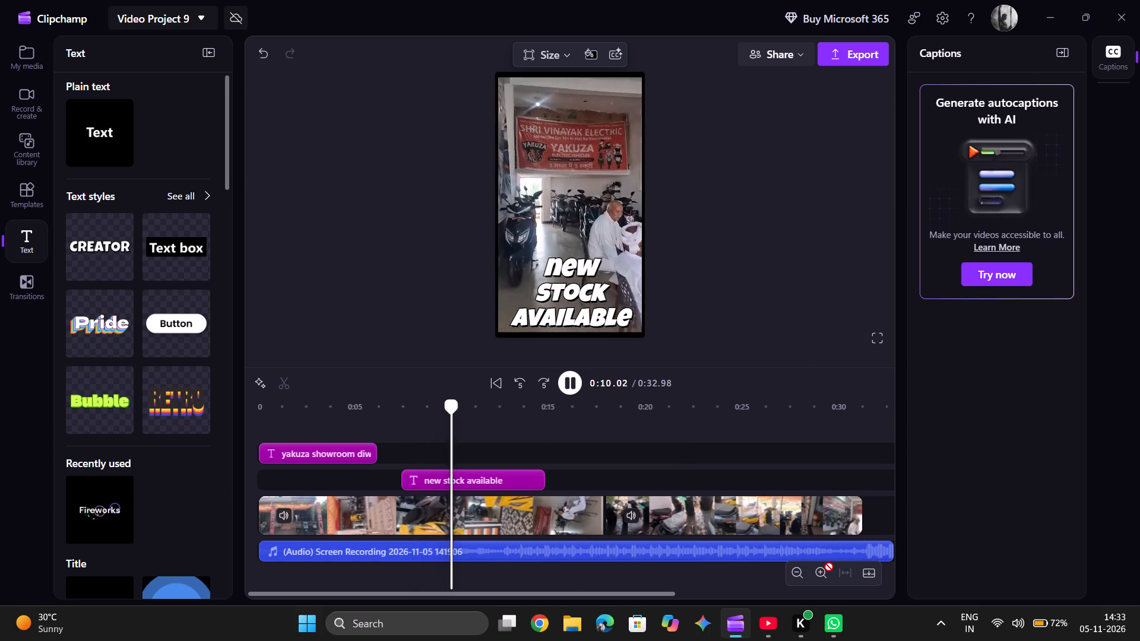
left_click(772, 547)
left_click(1109, 126)
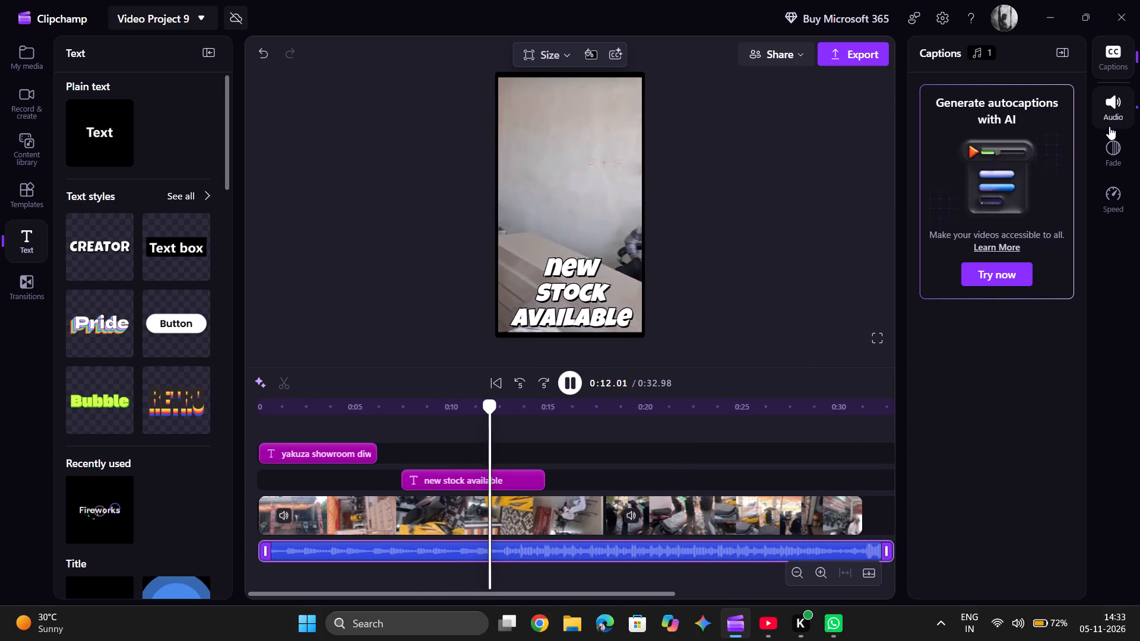
left_click_drag(1000, 116, 992, 117)
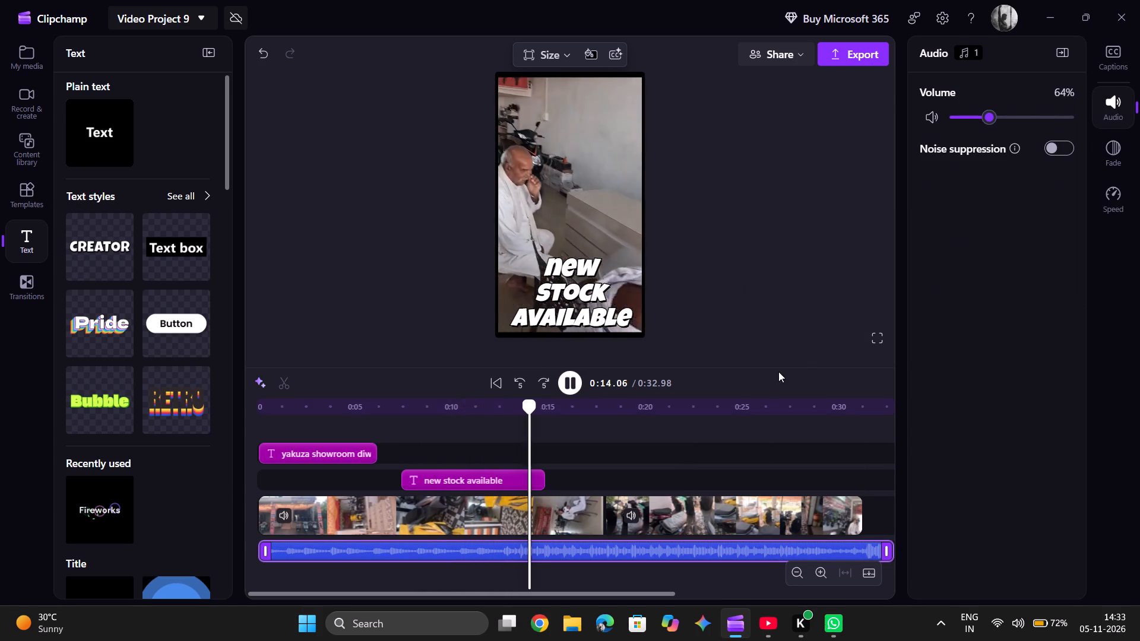
Lower the first video clip's volume to 25%.
left_click(577, 504)
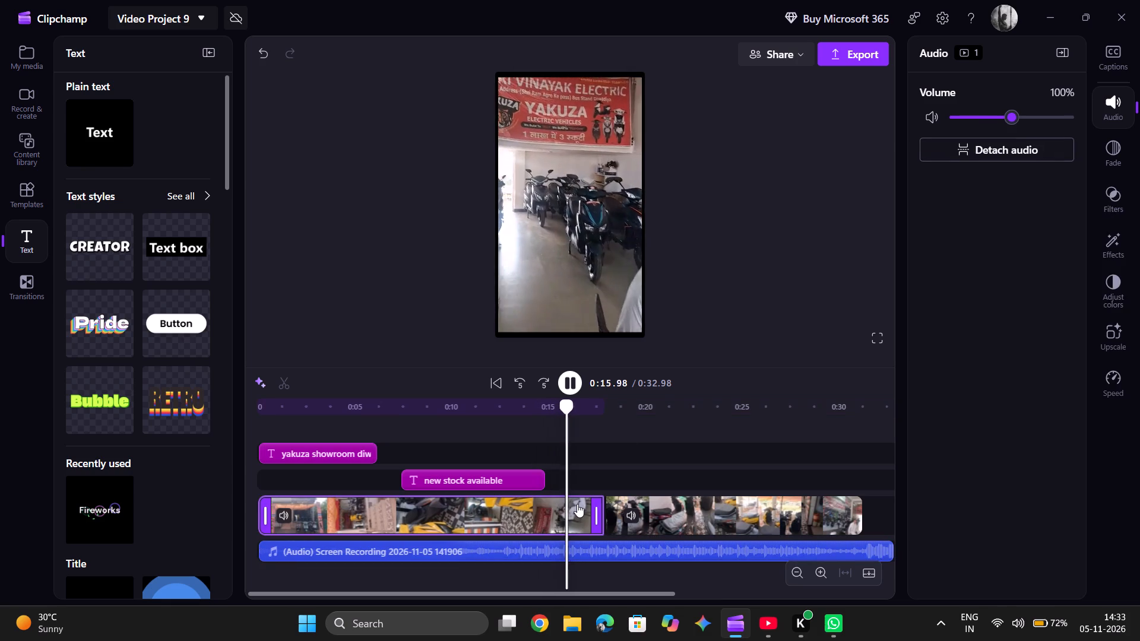
left_click_drag(999, 128, 995, 115)
left_click_drag(995, 115, 983, 117)
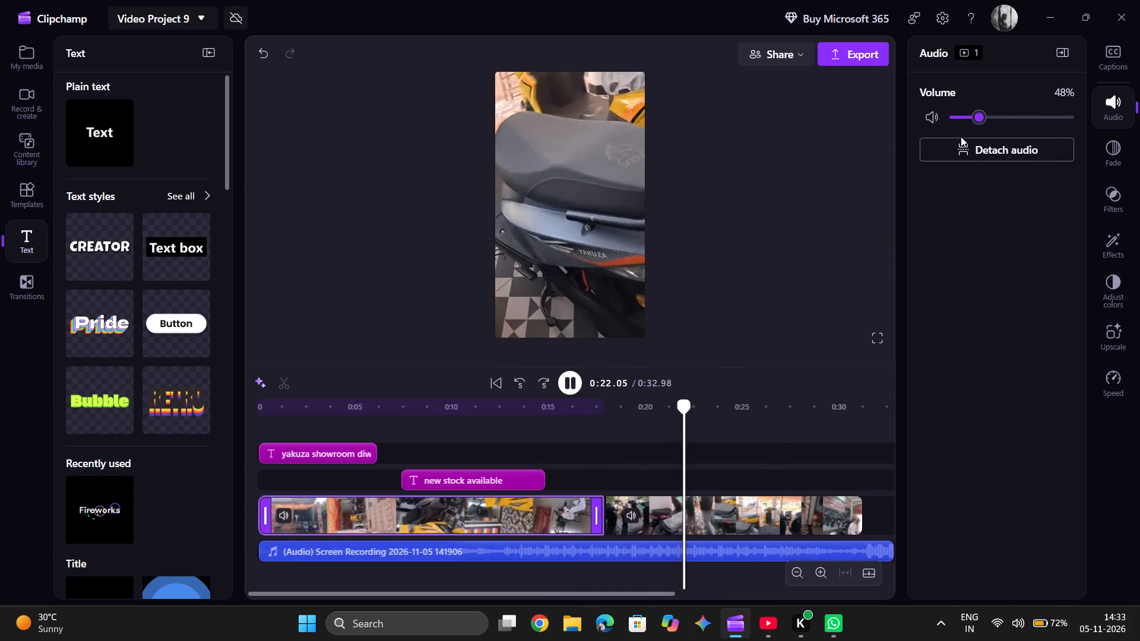
left_click_drag(975, 122, 970, 122)
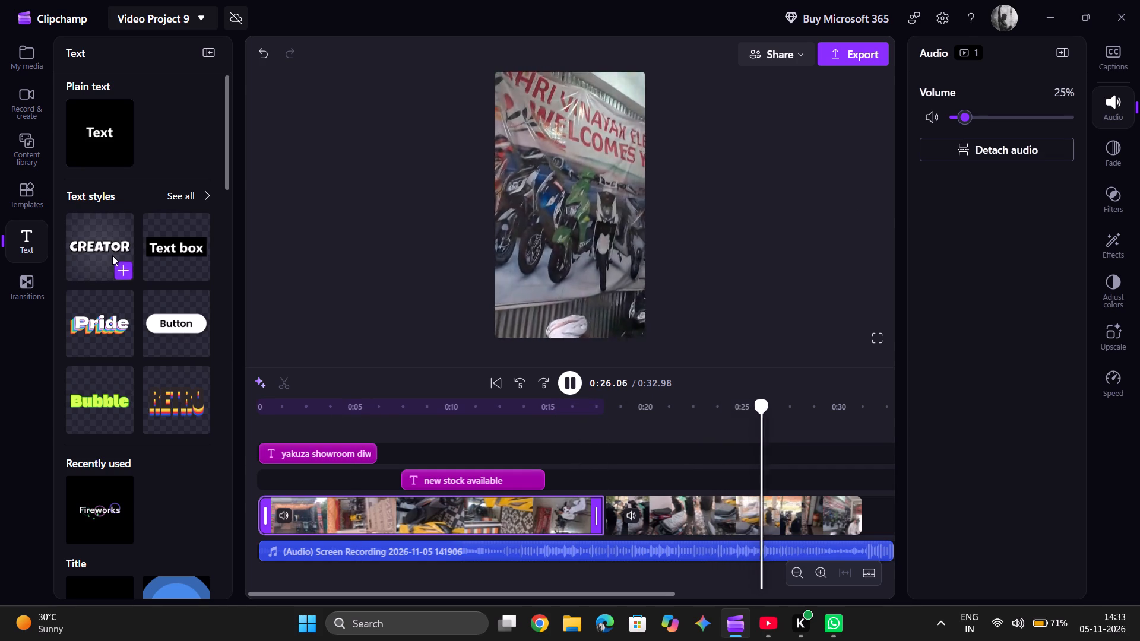
Apply the Fade animation, both in and out, to the "new stock available" text with a duration of 1.5 s.
left_click(443, 450)
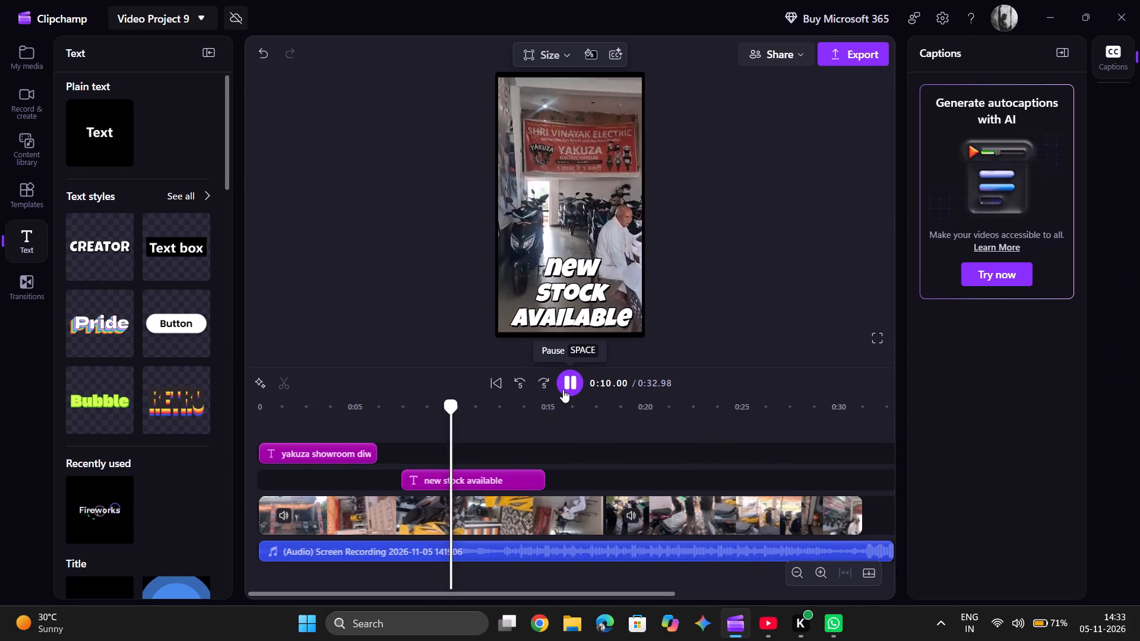
left_click(563, 389)
left_click(503, 477)
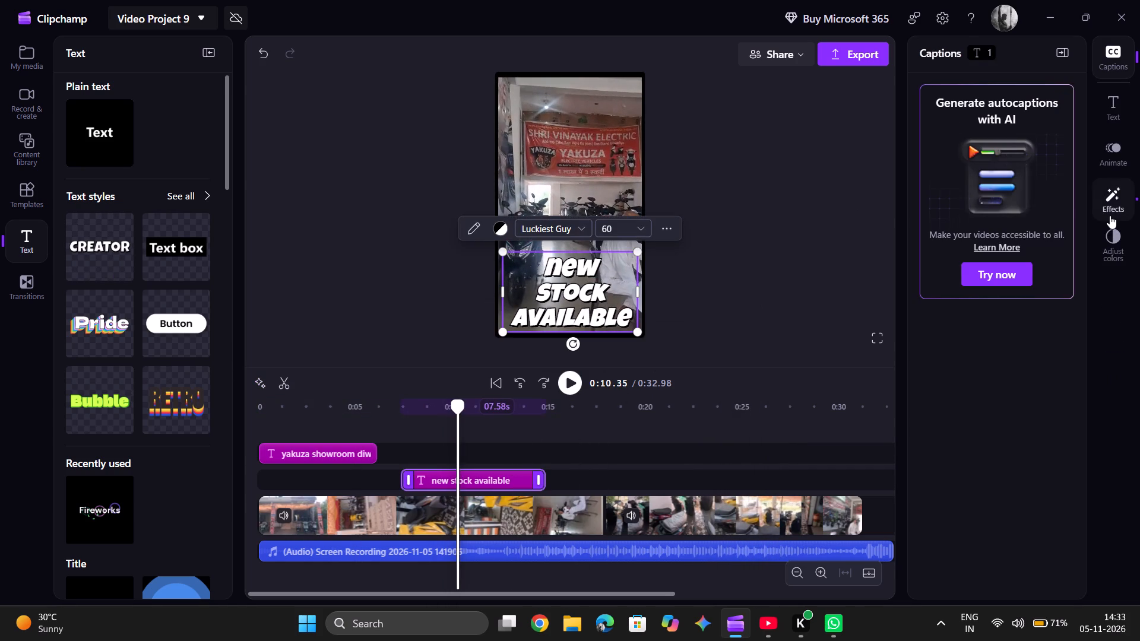
left_click(1110, 215)
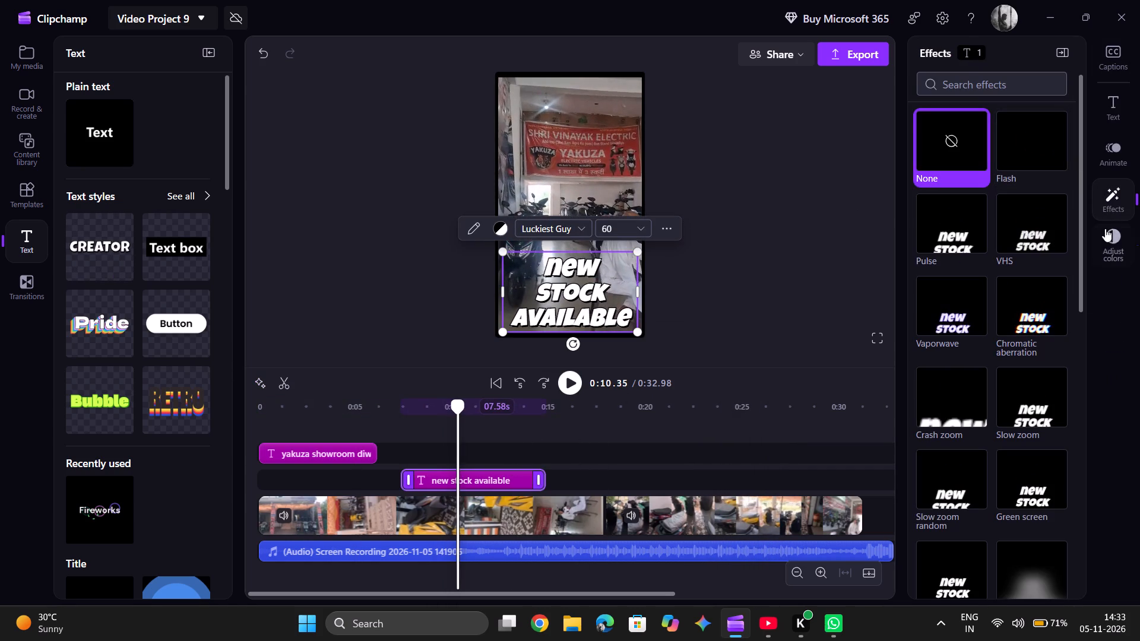
left_click(1110, 146)
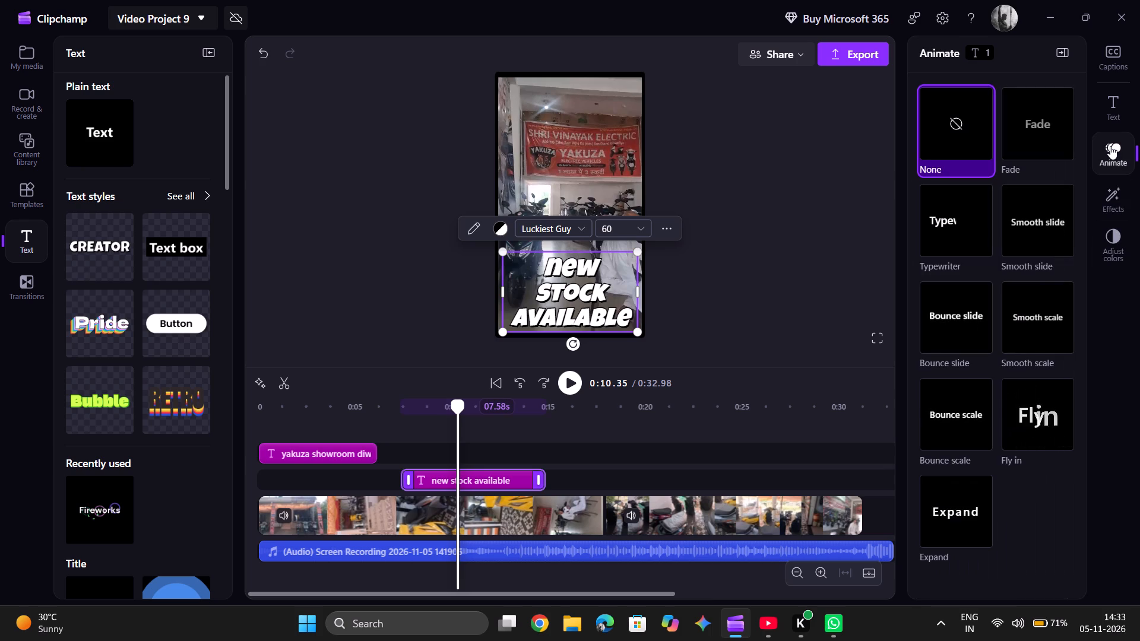
left_click(1062, 124)
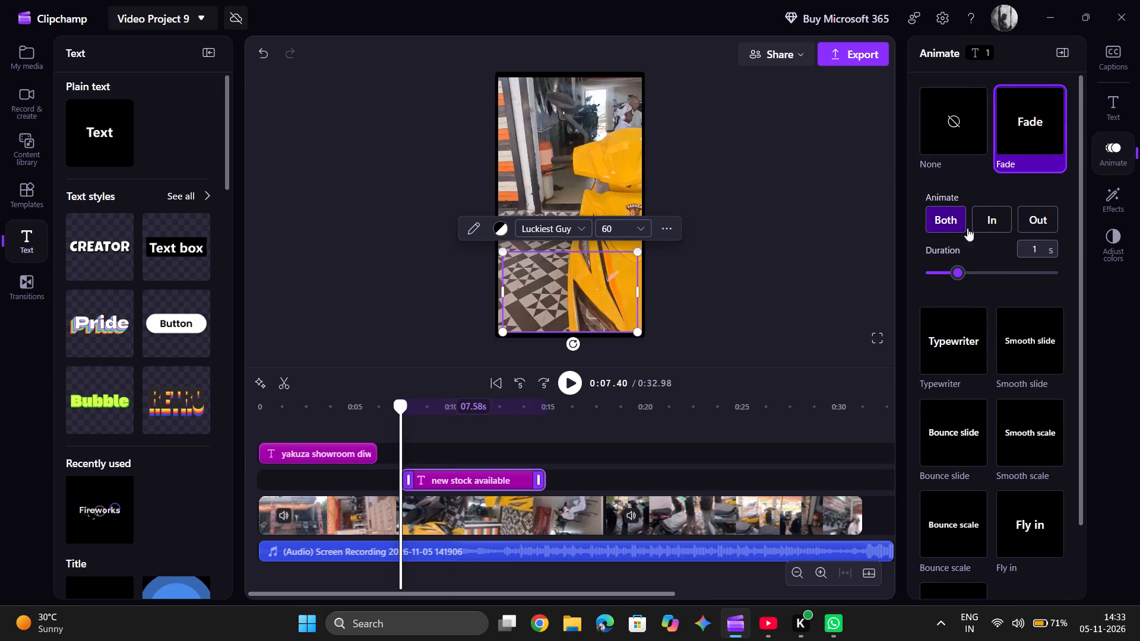
left_click_drag(962, 267, 977, 268)
Play the video through the "new stock available" text to check how it fades in and out.
left_click(568, 383)
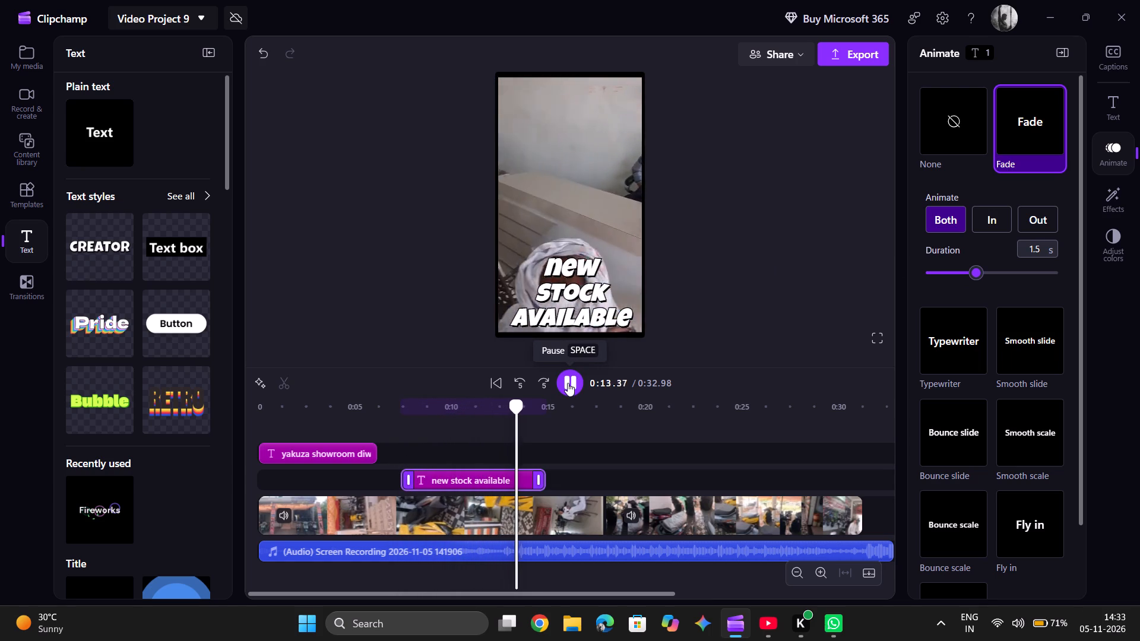
left_click(568, 383)
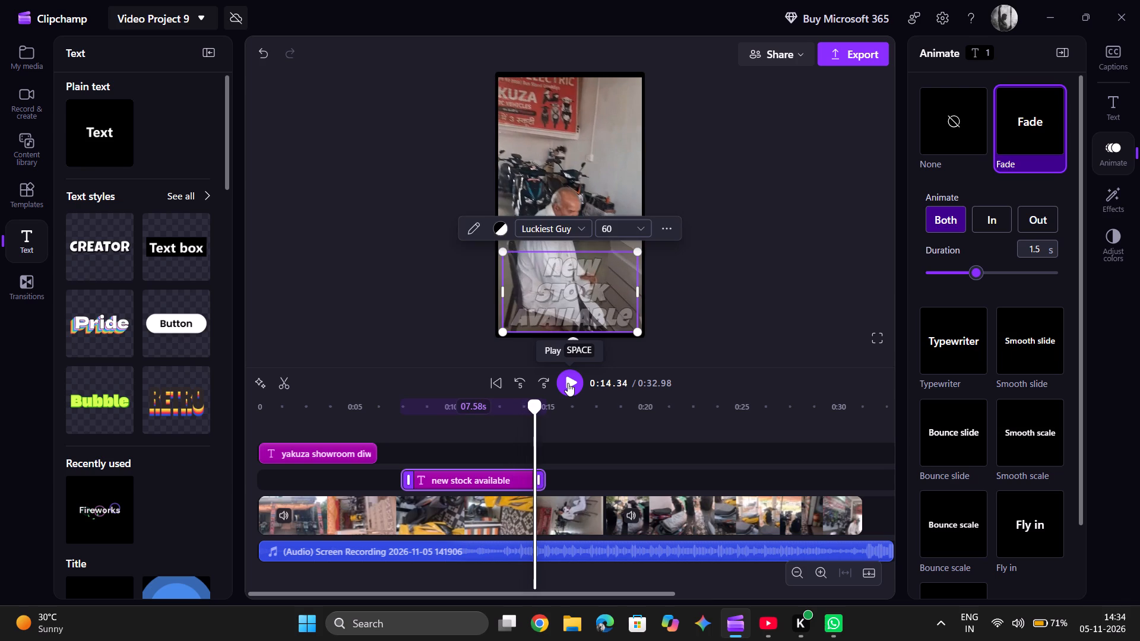
left_click(568, 383)
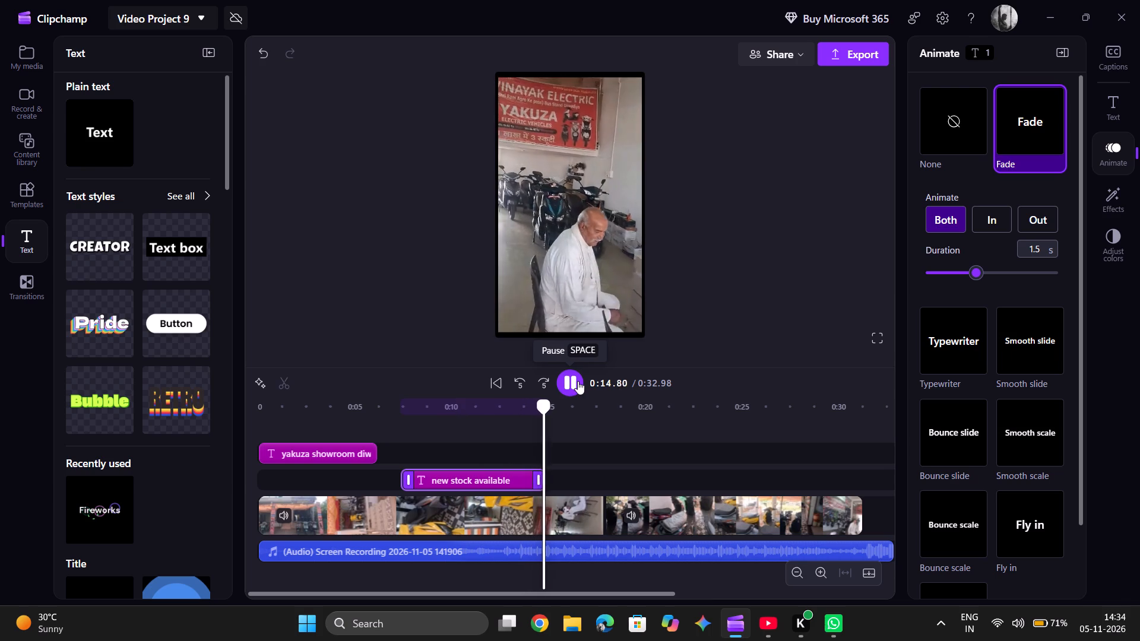
left_click(574, 381)
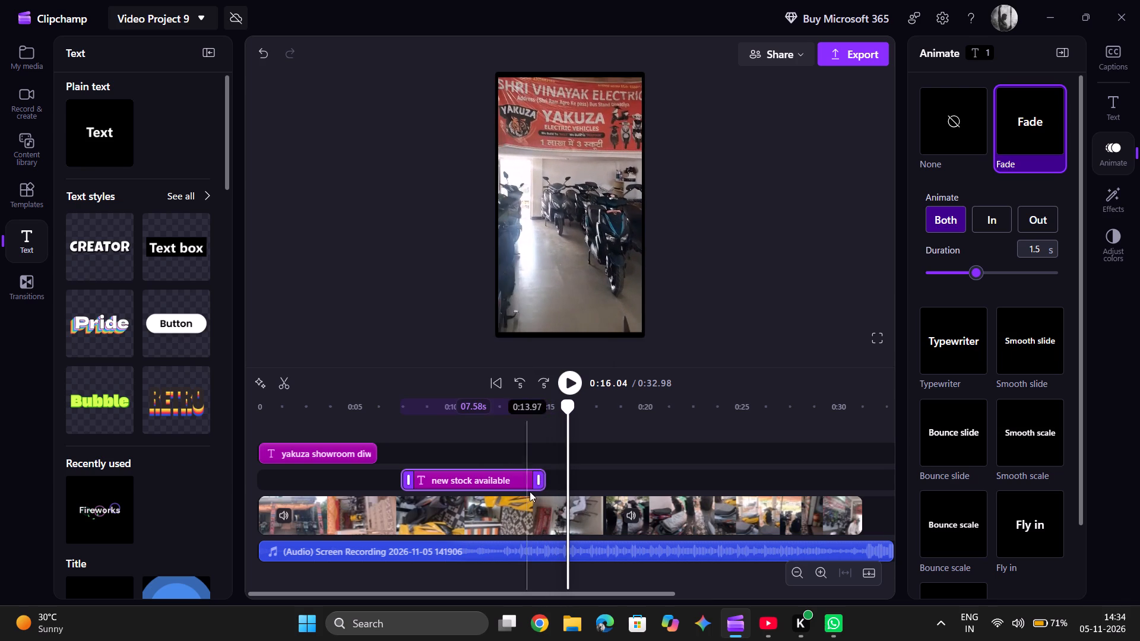
Move the "new stock available" text later on its own track, spanning about 19 to 26.5 seconds.
left_click_drag(496, 472, 729, 471)
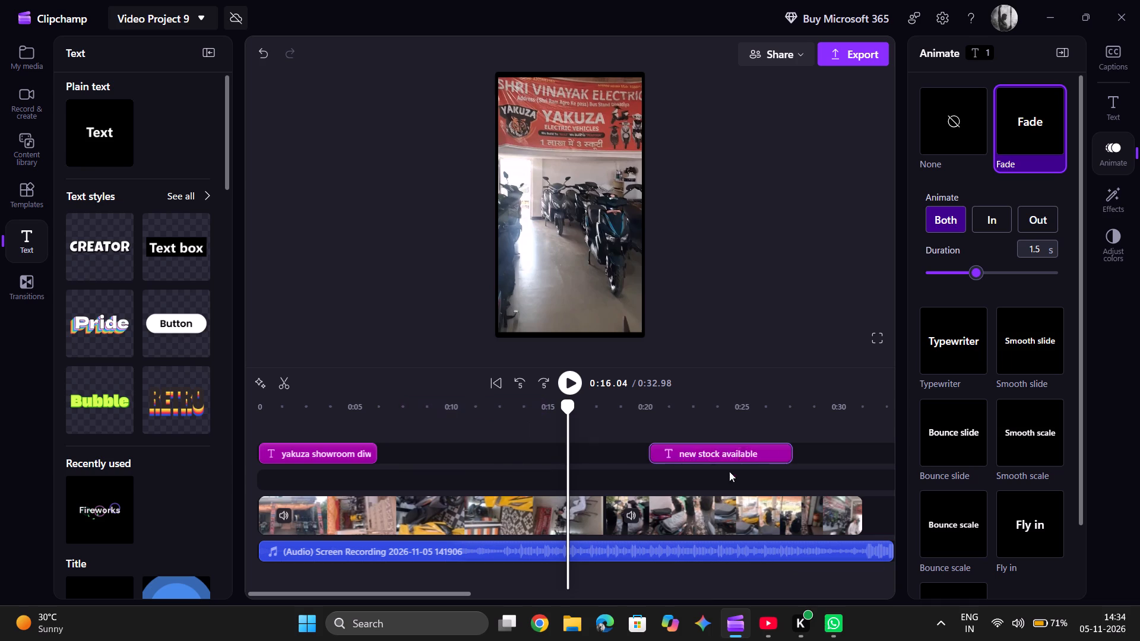
left_click_drag(729, 471, 720, 480)
Play the video from about 8 seconds to check the section between the two text overlays.
left_click(413, 443)
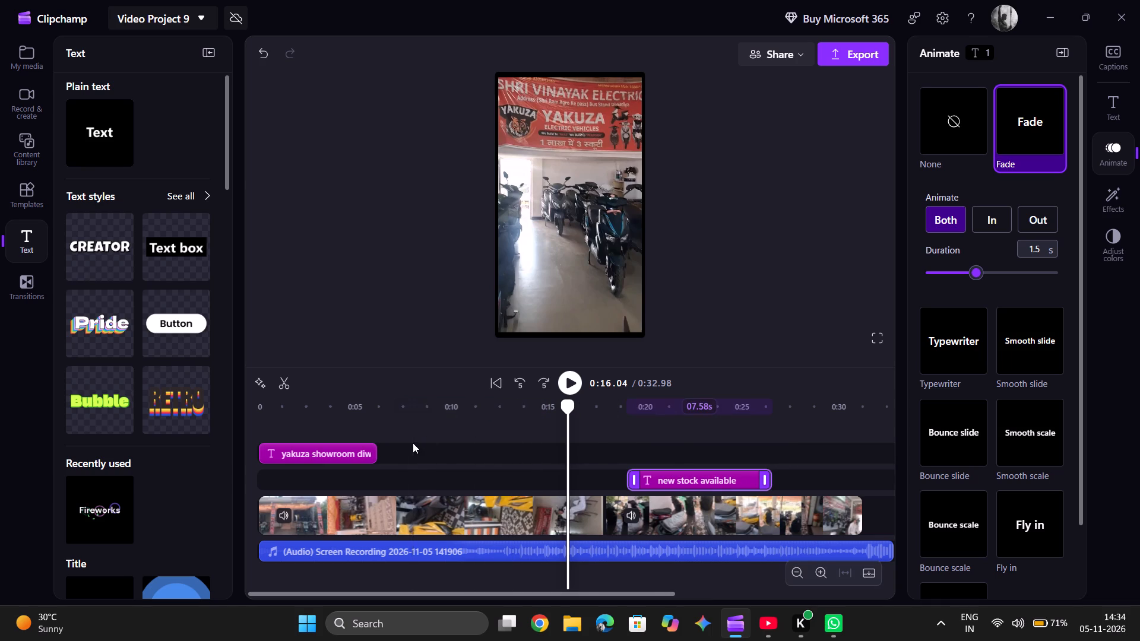
left_click(575, 383)
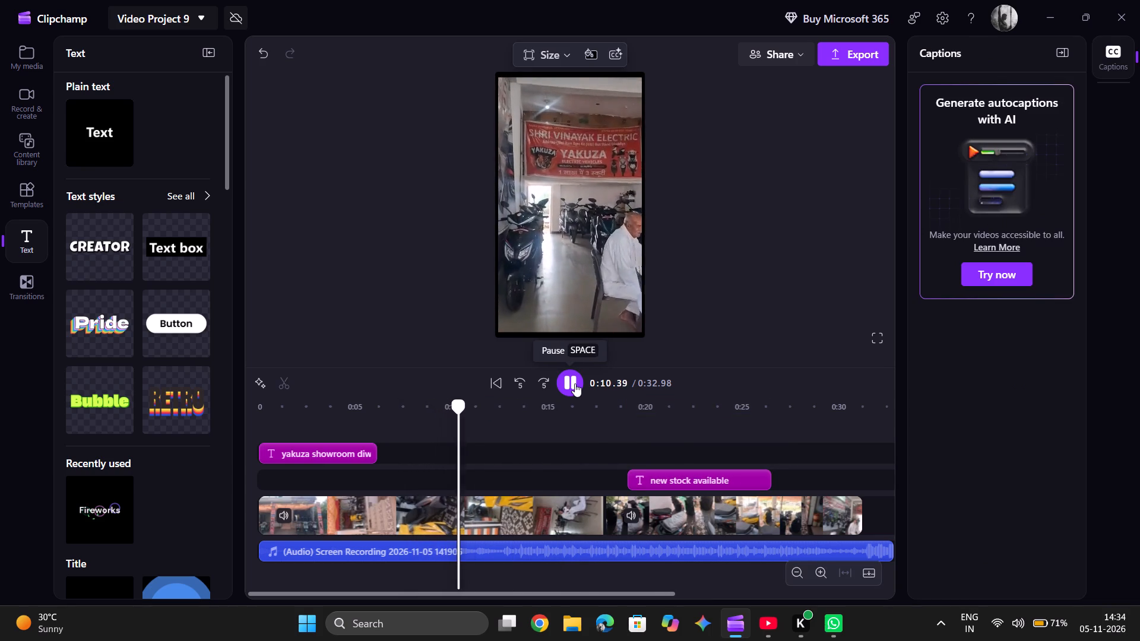
Add a Creator-style text on the second text track at about 8.5 seconds, reading "best quality service".
left_click(575, 383)
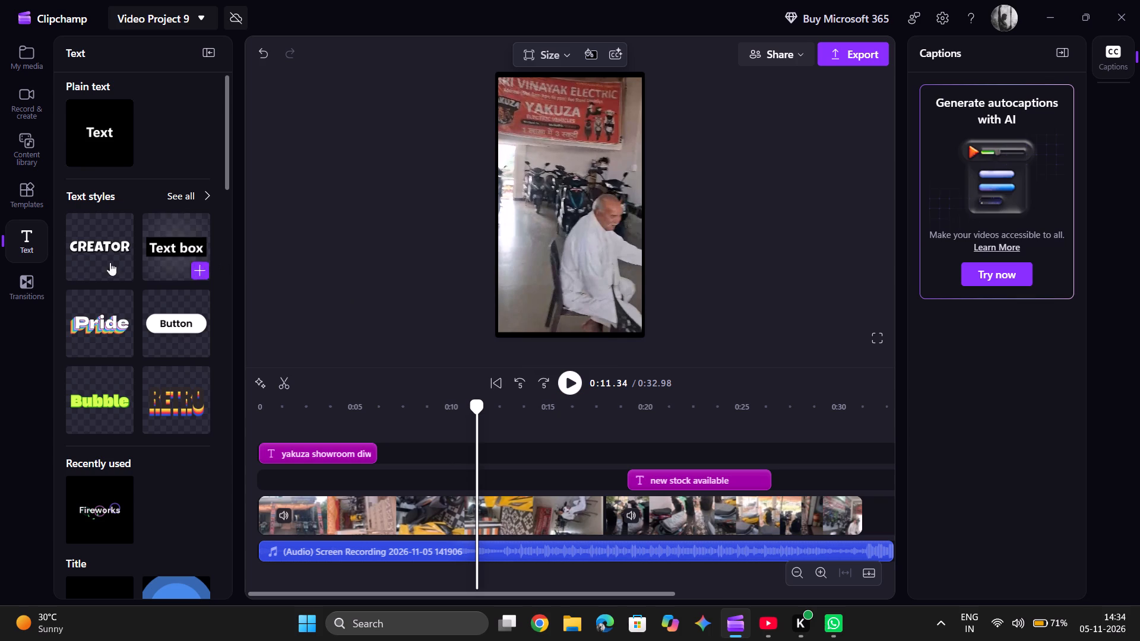
left_click_drag(96, 262, 451, 483)
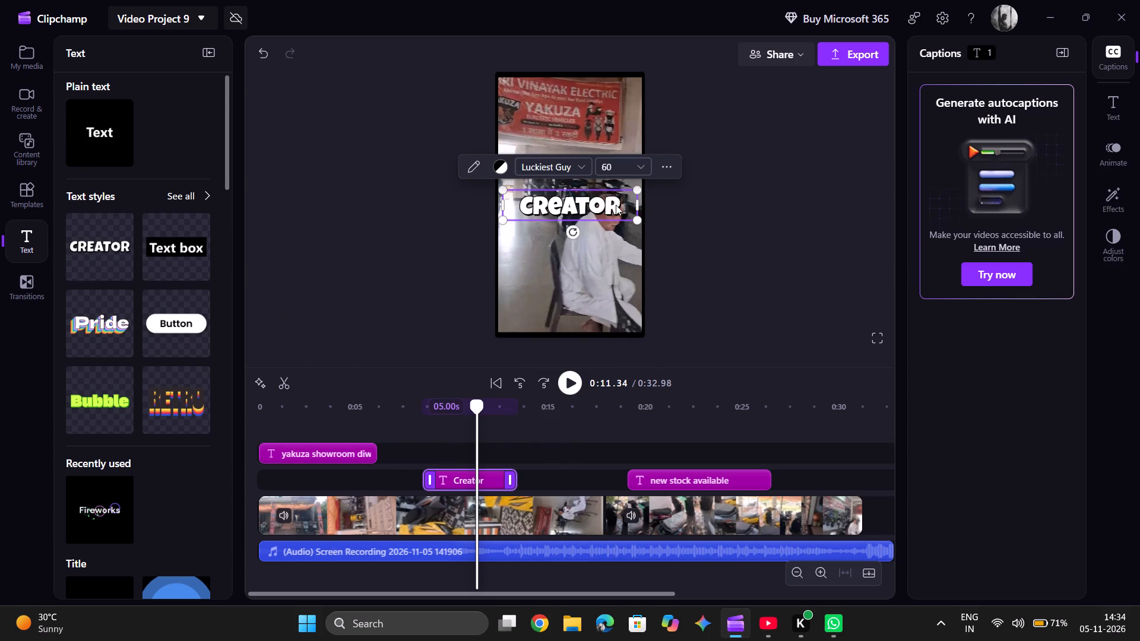
left_click(616, 205)
key("BackSpace")
type("best")
key("space")
type("quality service")
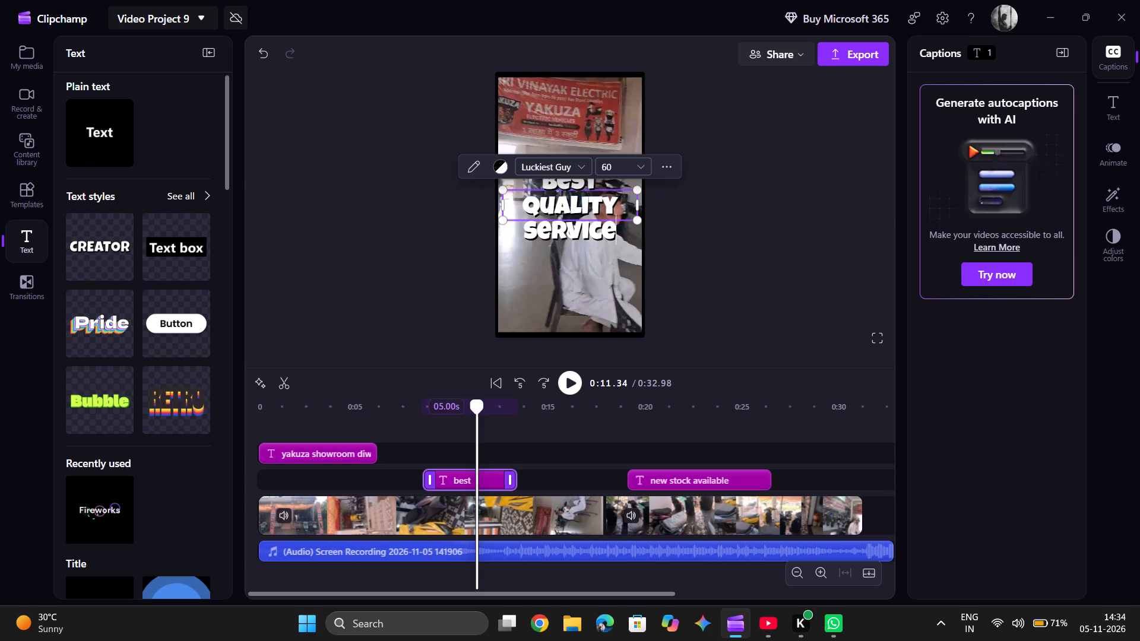
double_click(620, 220)
left_click(691, 227)
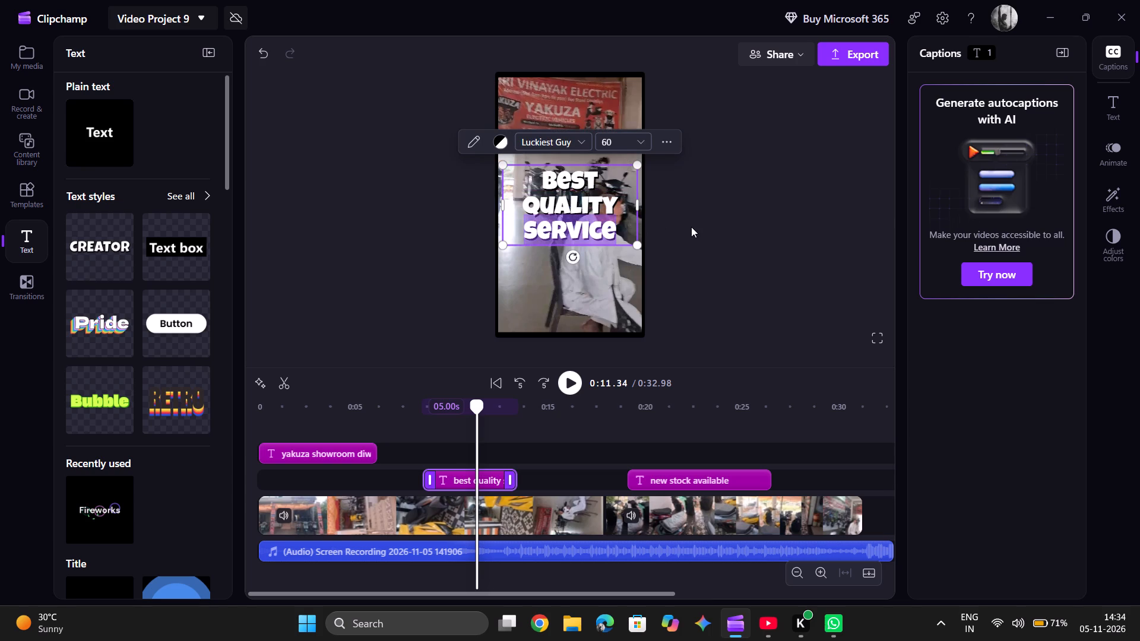
Move the "best quality service" text to the lower part of the video frame, centred horizontally.
left_click_drag(604, 208, 601, 288)
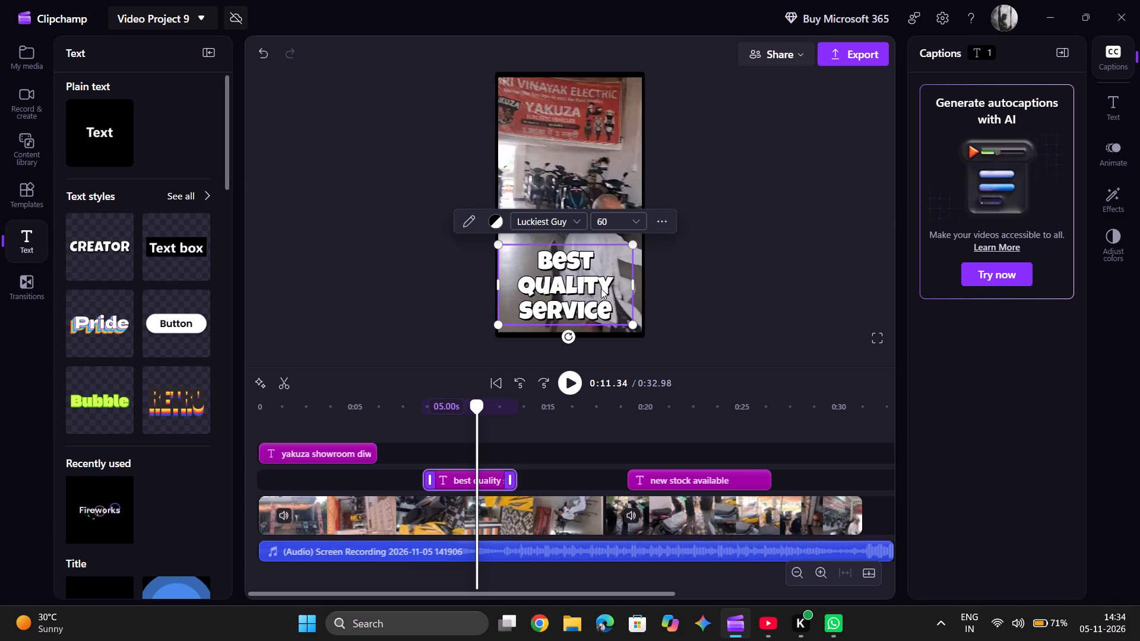
left_click_drag(601, 288, 607, 288)
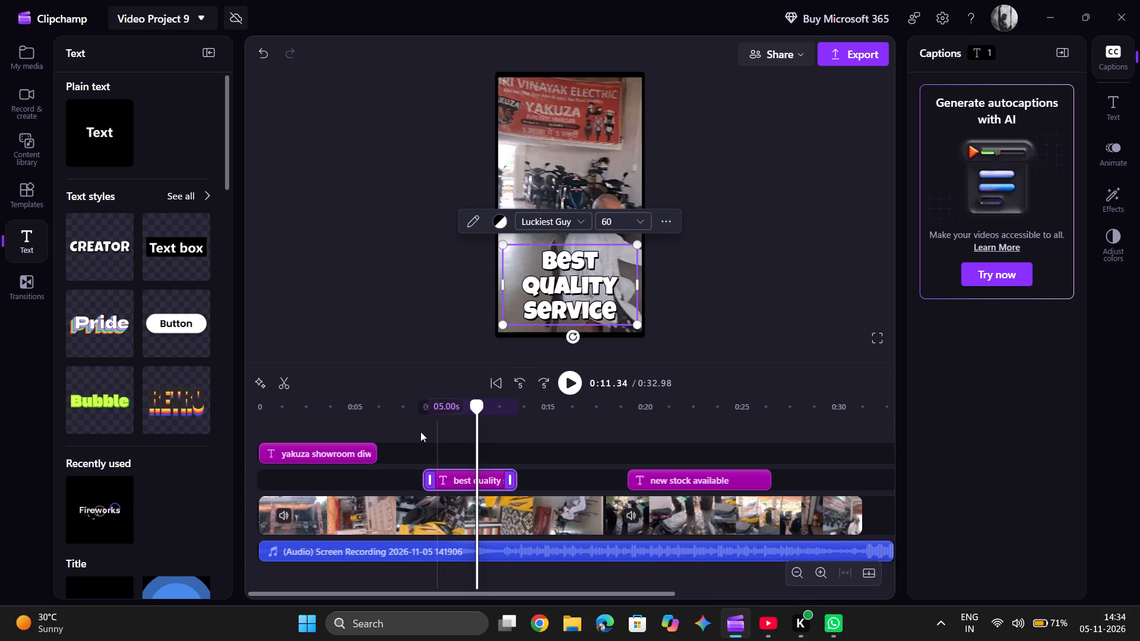
Play the start of the "best quality service" text and extend its clip to about 6.13 seconds long.
left_click(420, 431)
left_click(573, 385)
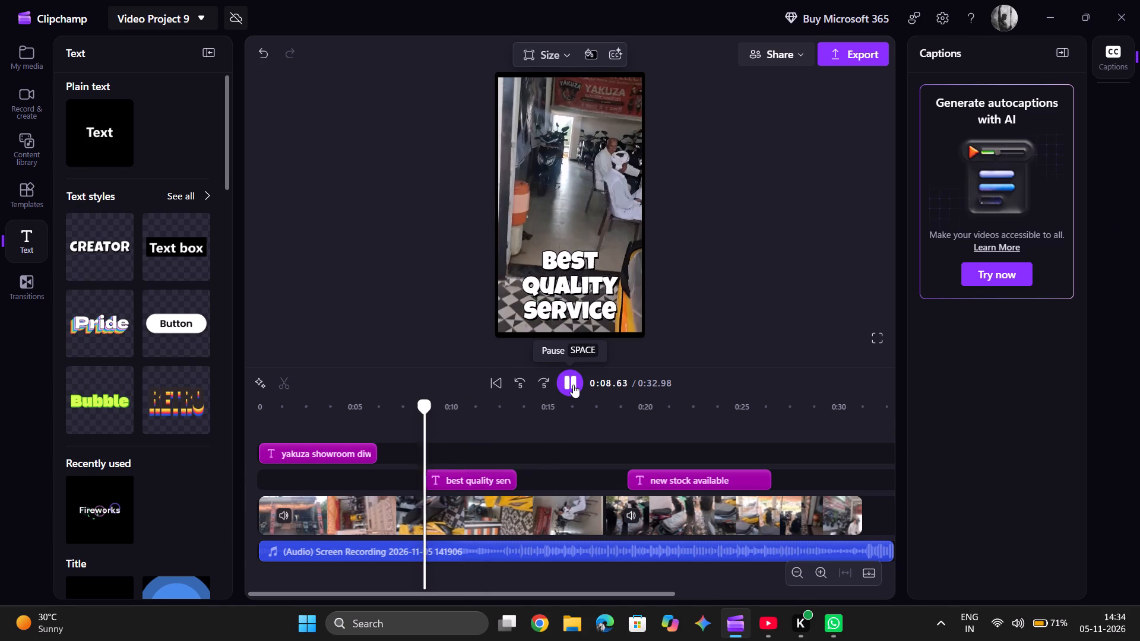
left_click_drag(512, 487, 520, 487)
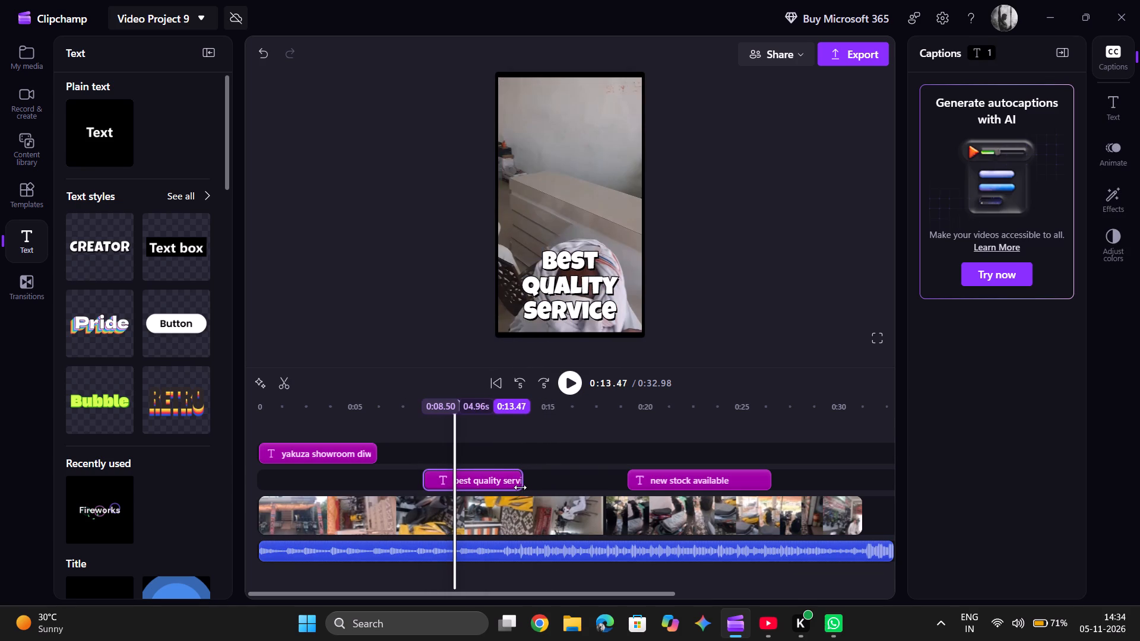
left_click_drag(520, 487, 534, 487)
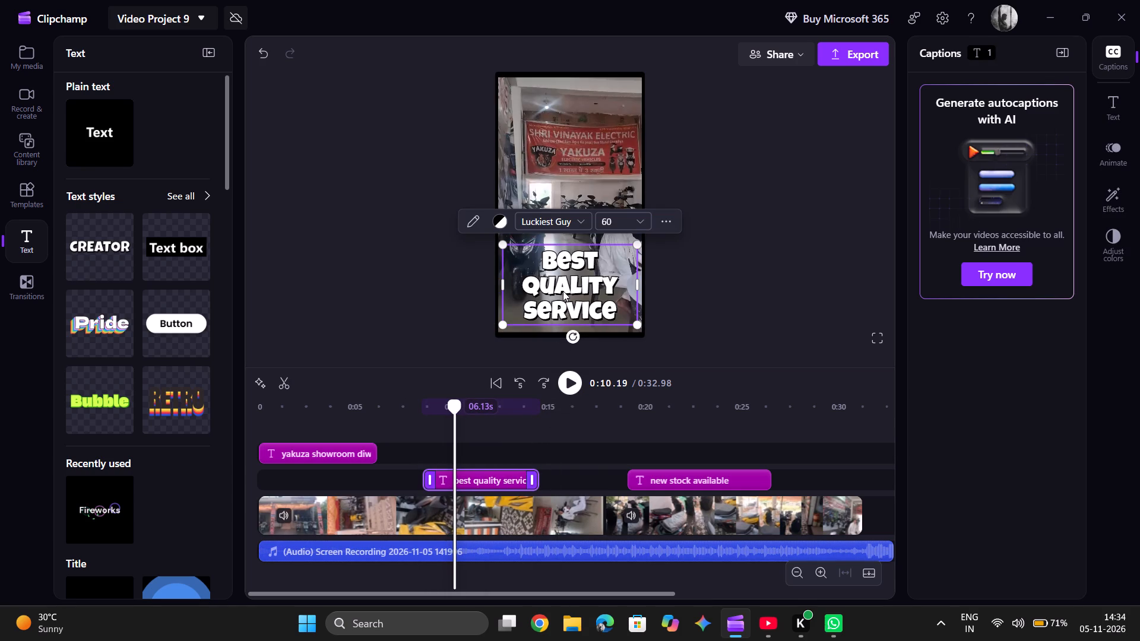
Remove the word "quality" from the overlay so that it reads "best service" on two lines.
left_click(625, 288)
left_click(625, 288)
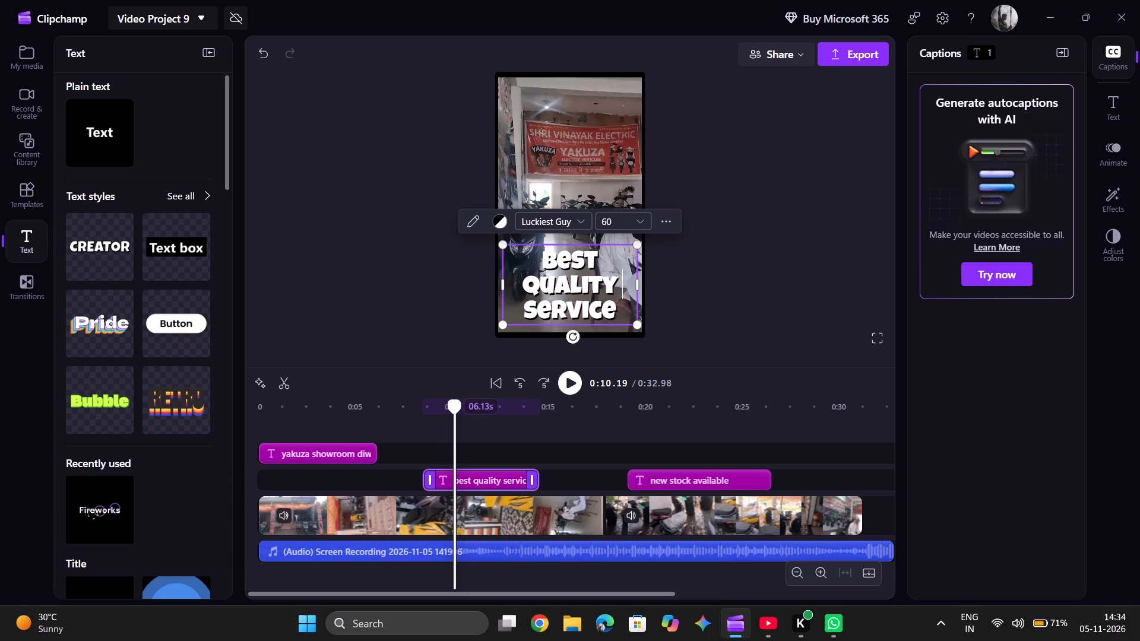
key("BackSpace")
key("BackSpace")
key("BackSpace")
key("BackSpace")
key("BackSpace")
key("BackSpace")
key("BackSpace")
key("BackSpace")
key("BackSpace")
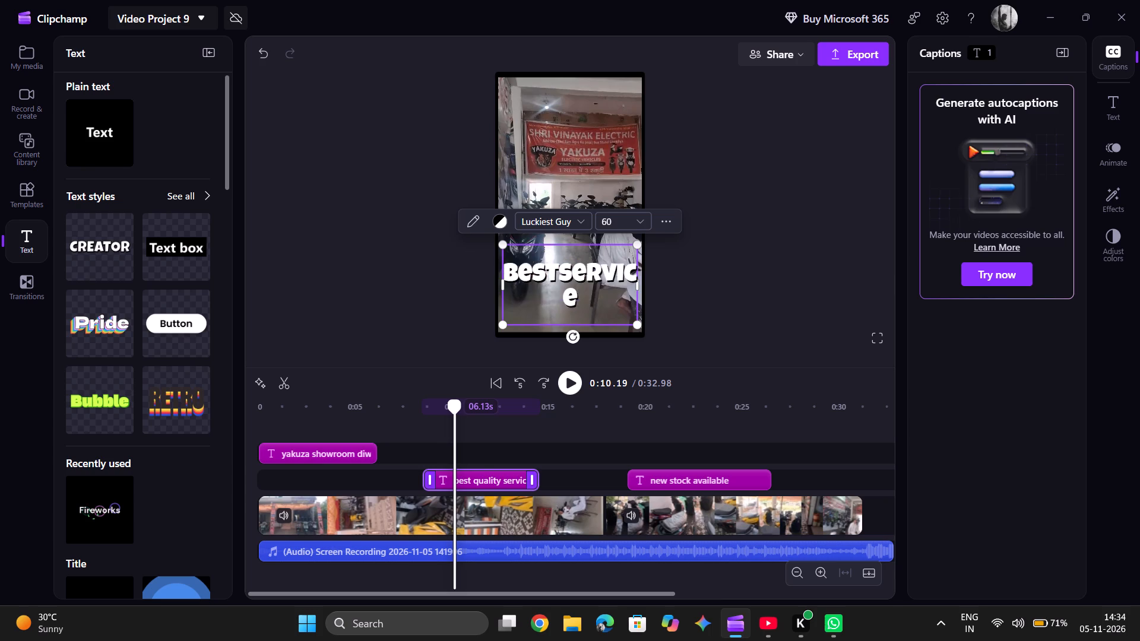
key("Return")
left_click(759, 345)
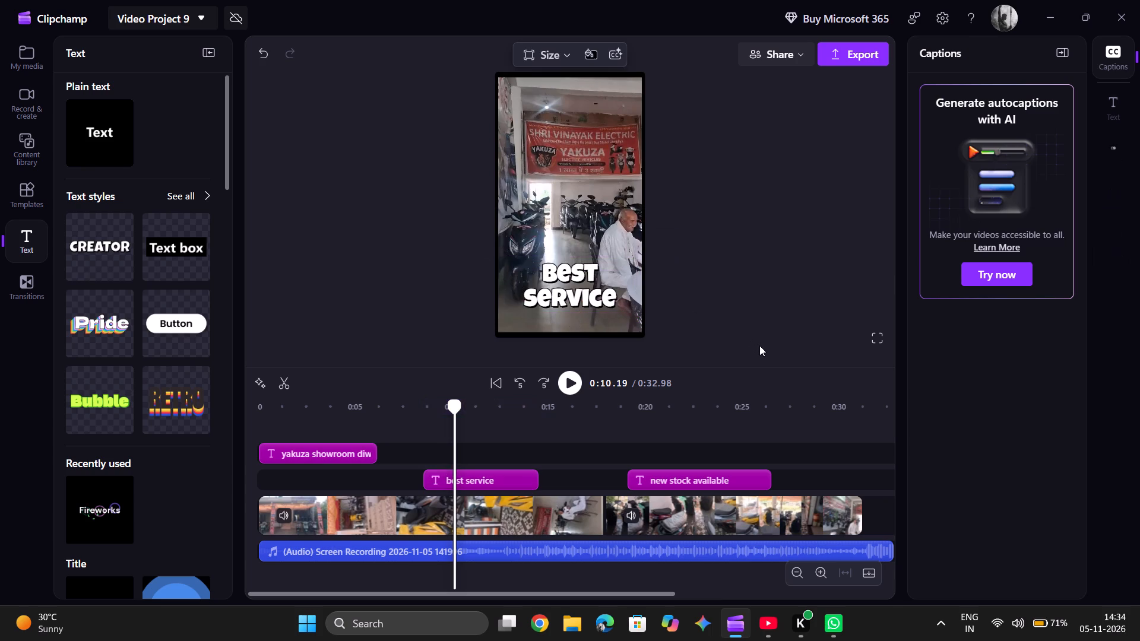
Preview from about 6.5 seconds and extend the "best service" text to about 7.24 seconds long.
left_click(382, 429)
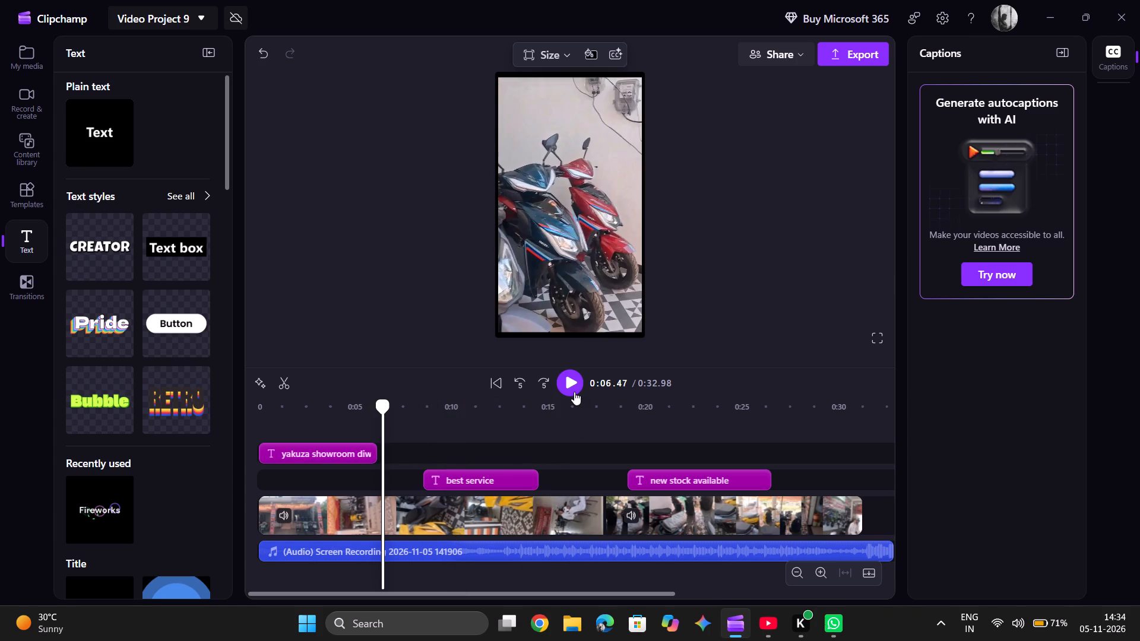
left_click(574, 392)
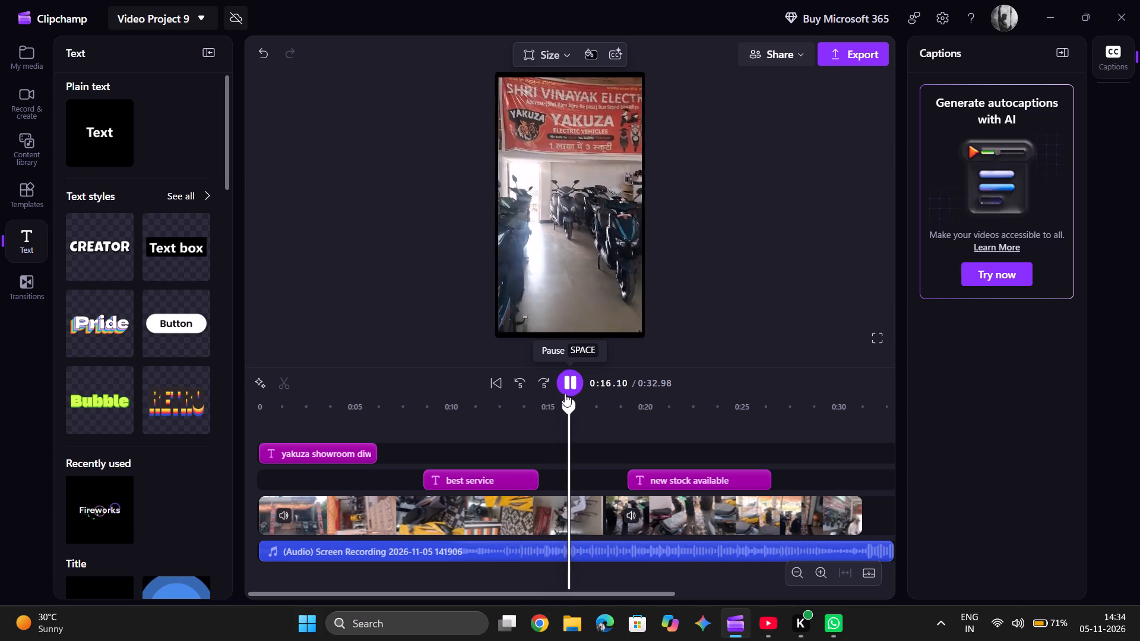
left_click(537, 479)
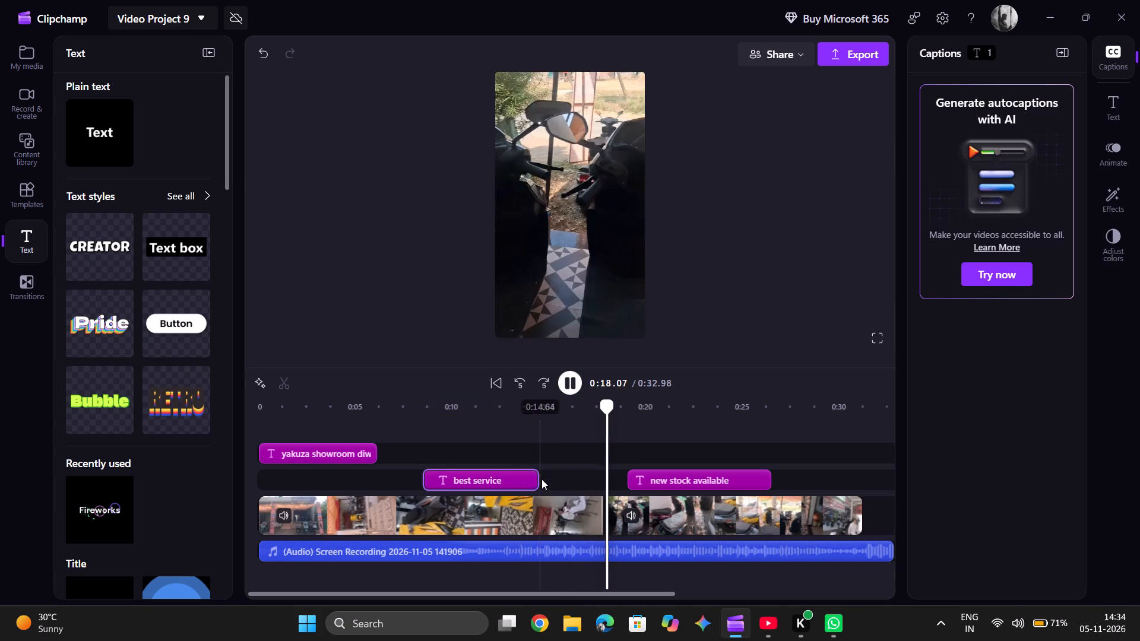
left_click_drag(532, 482, 553, 480)
Play the video from about 9.6 seconds to check how long the "best service" text stays on.
left_click(443, 424)
left_click(568, 379)
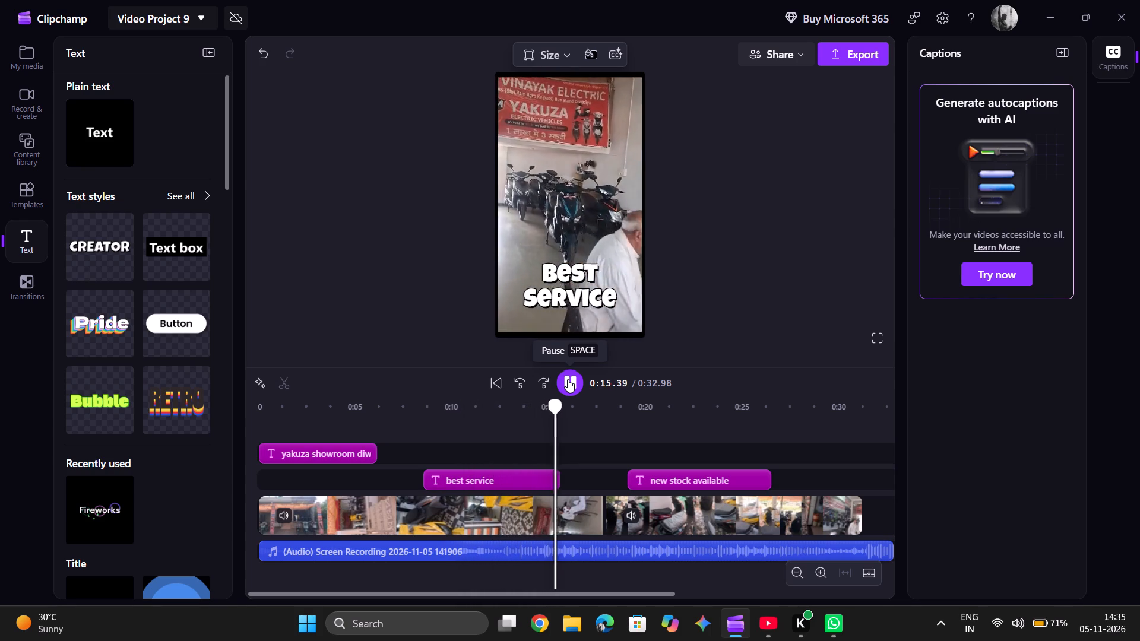
Apply the Fade animation, both in and out, to the "best service" text.
left_click(451, 453)
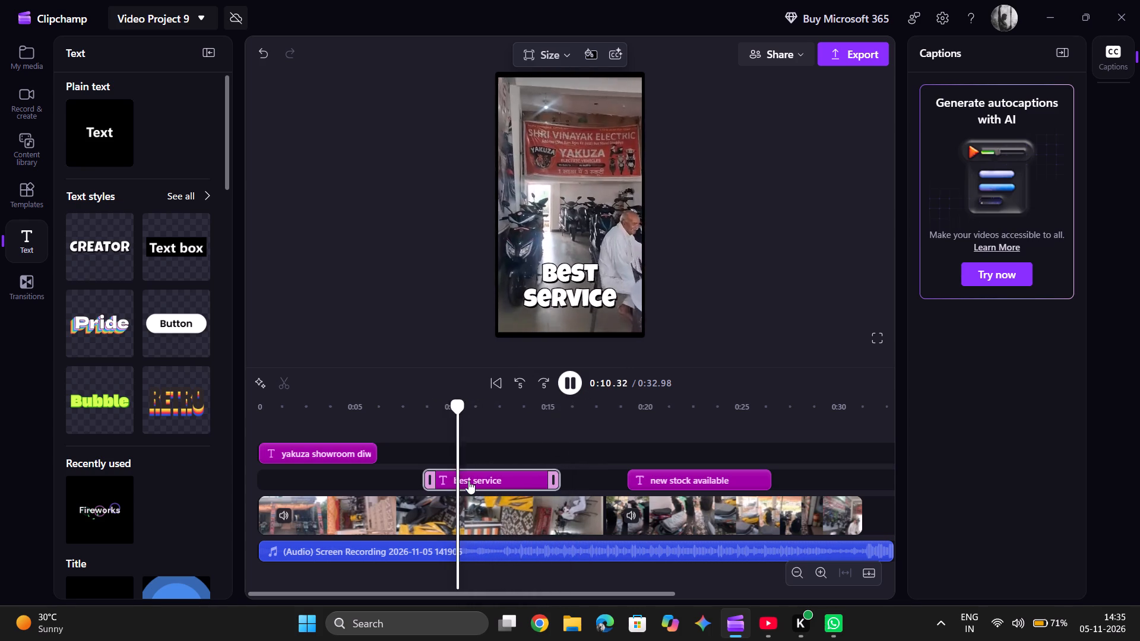
left_click(468, 481)
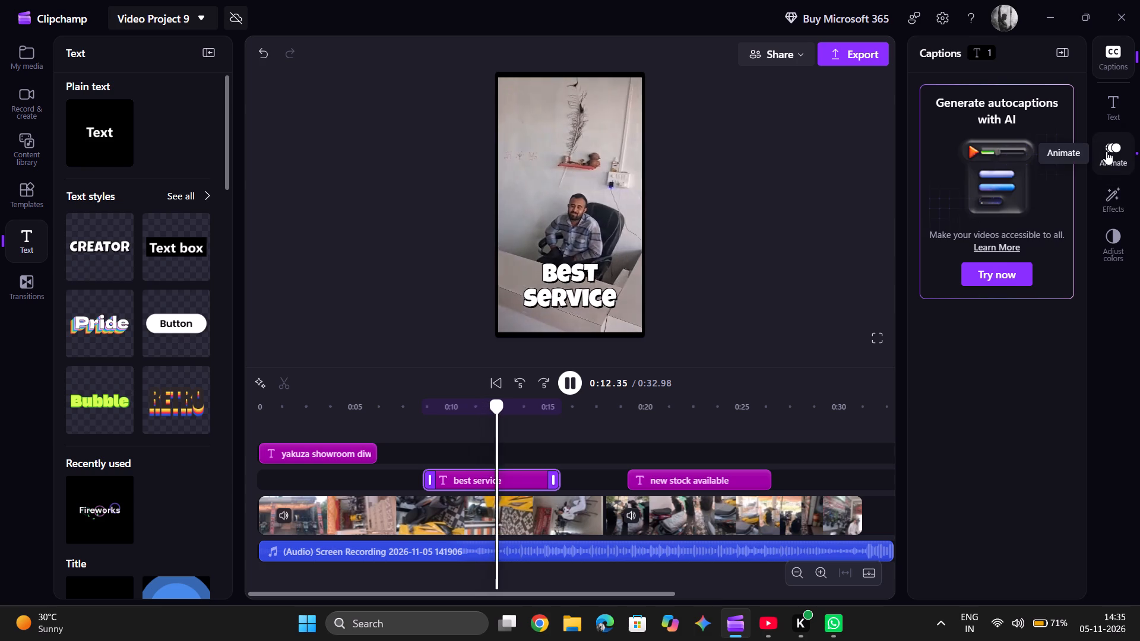
left_click(1106, 151)
left_click(1026, 129)
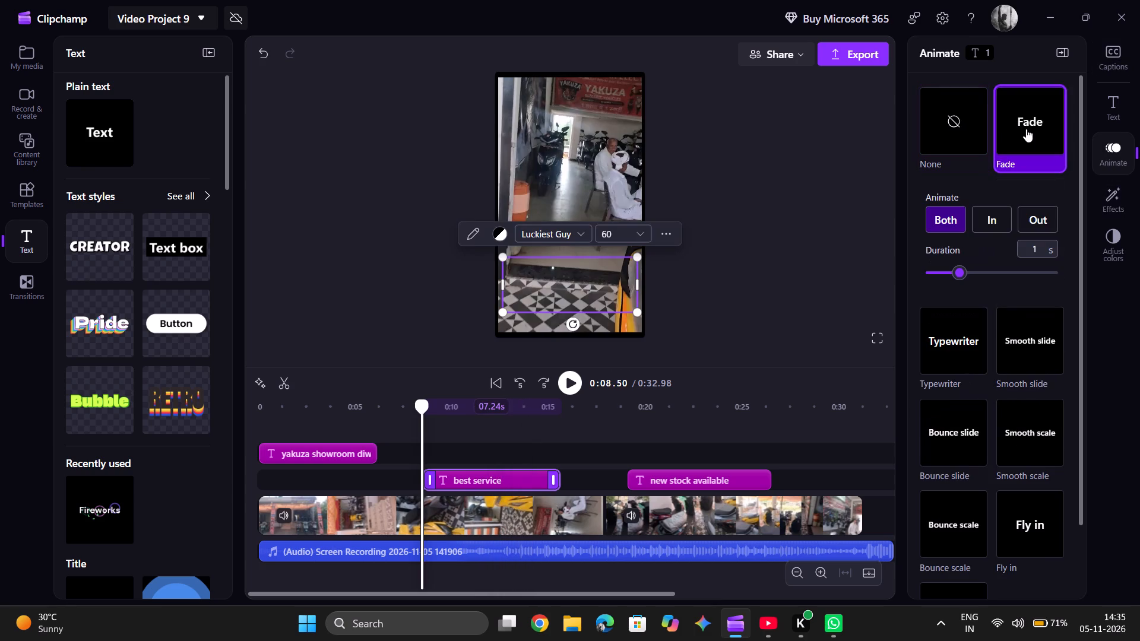
Play the video through the "best service" text to check how it fades in and out.
left_click(566, 392)
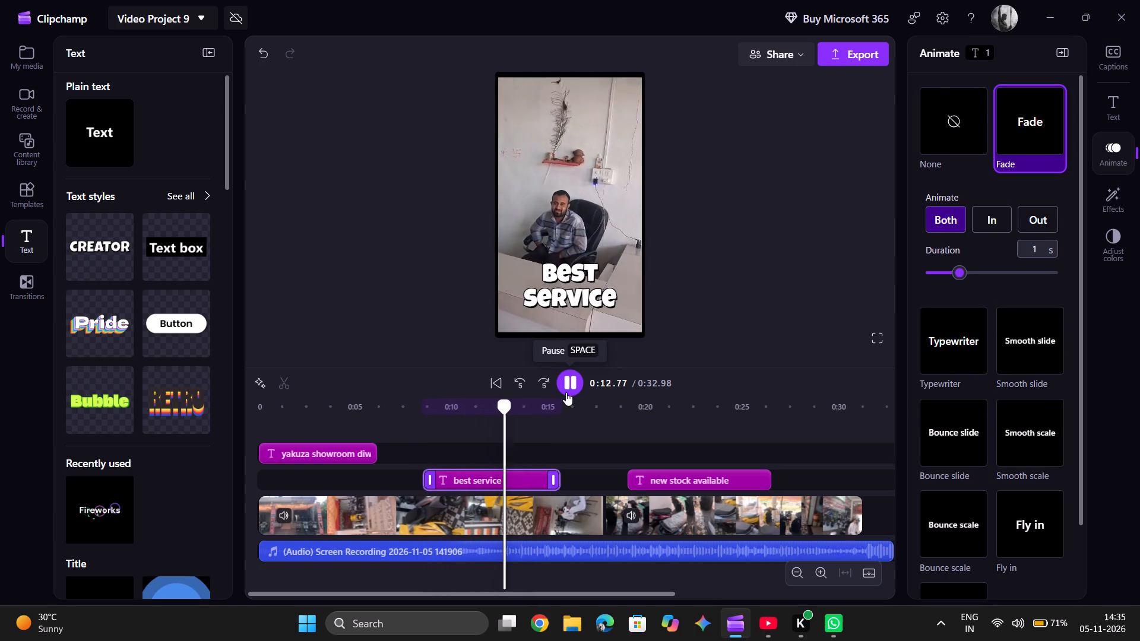
left_click(1095, 205)
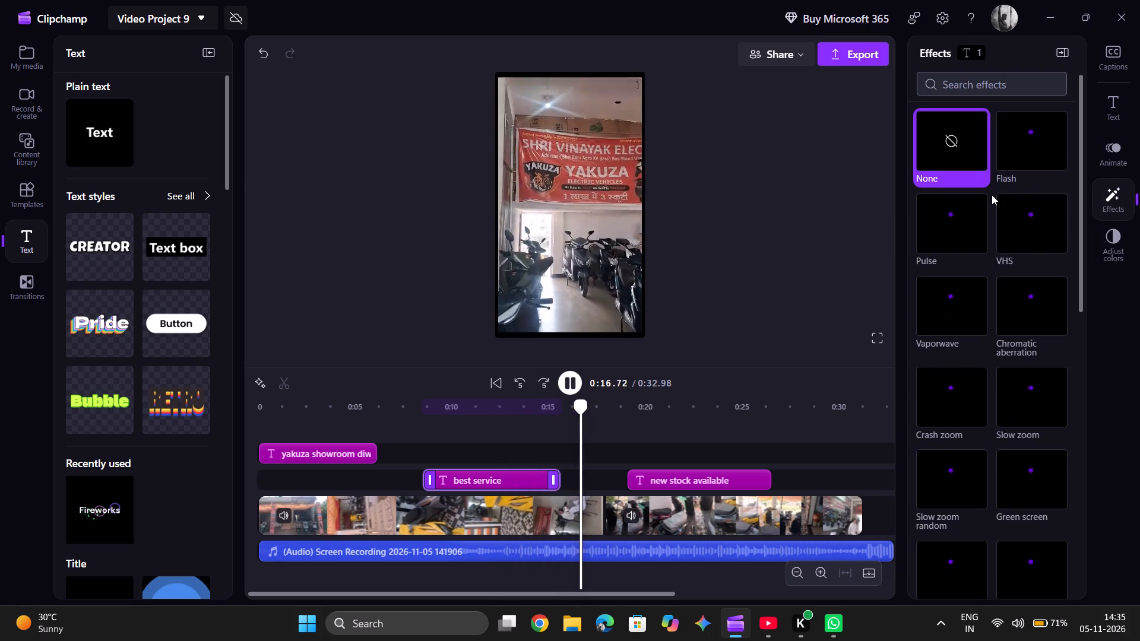
left_click(493, 439)
left_click(570, 389)
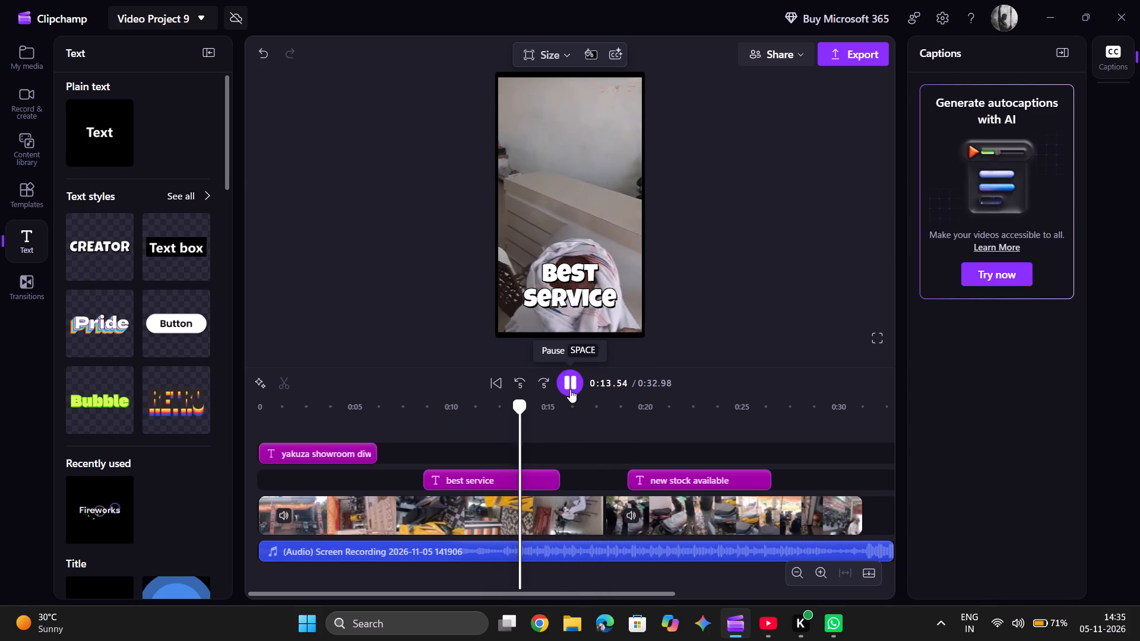
Apply the Pulse, VHS and Vaporwave effects to the "best service" text and browse the remaining effects.
left_click(534, 488)
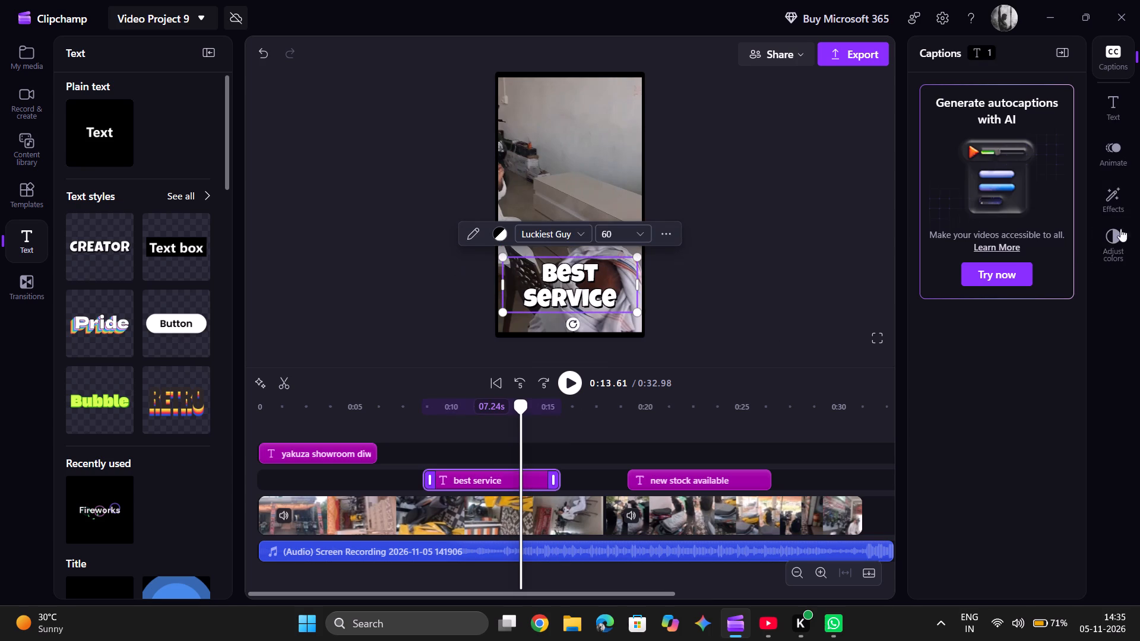
left_click(1116, 160)
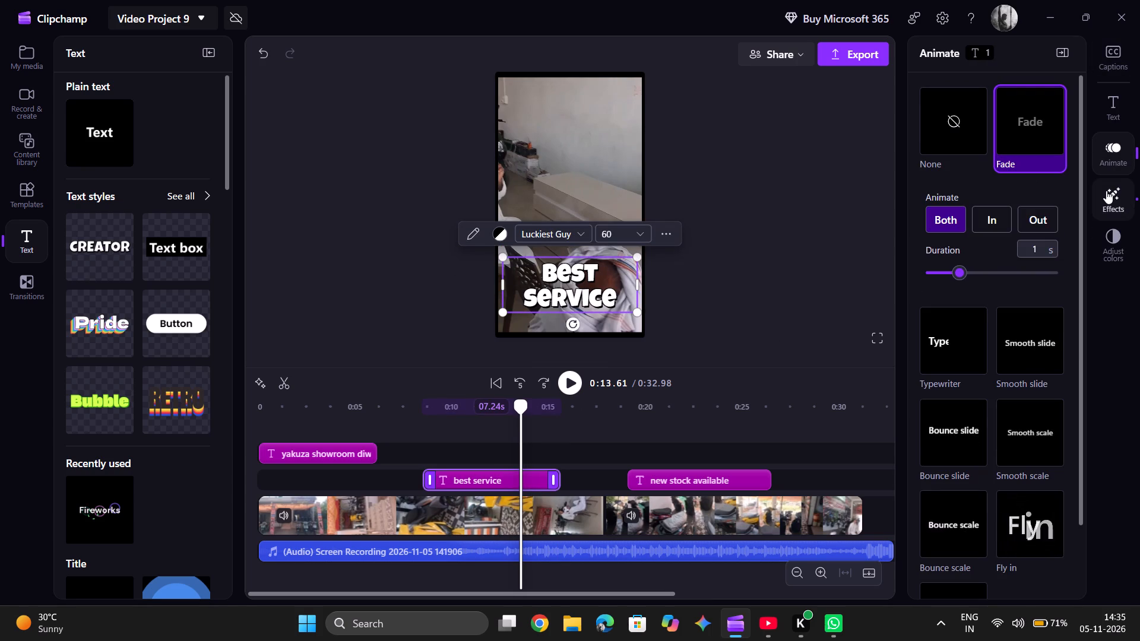
left_click(1106, 191)
left_click(946, 231)
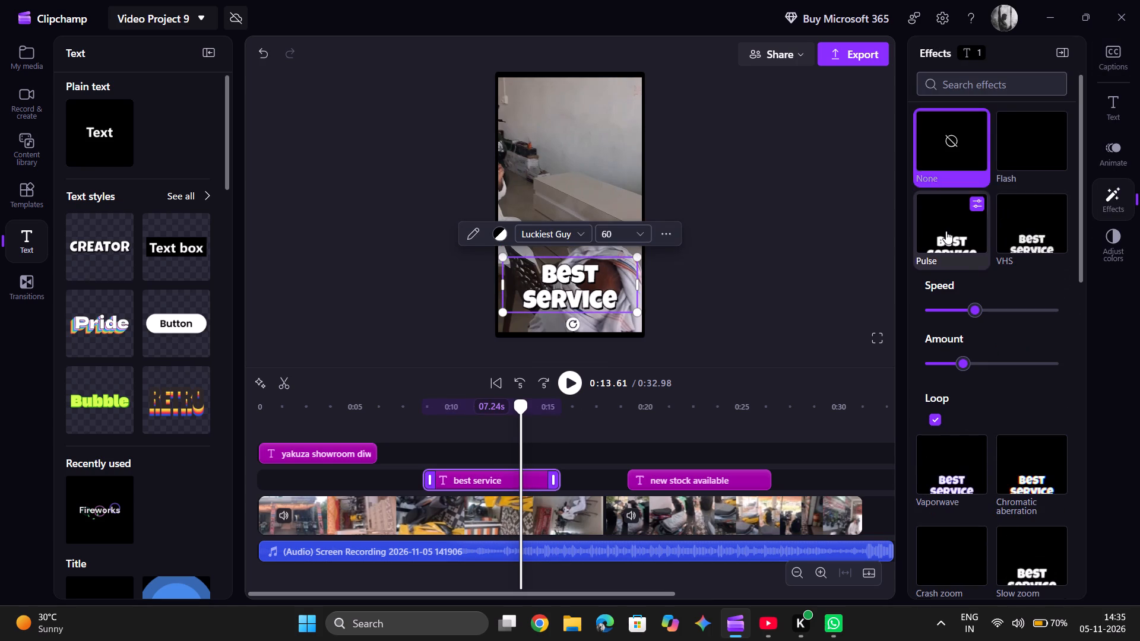
left_click(1014, 231)
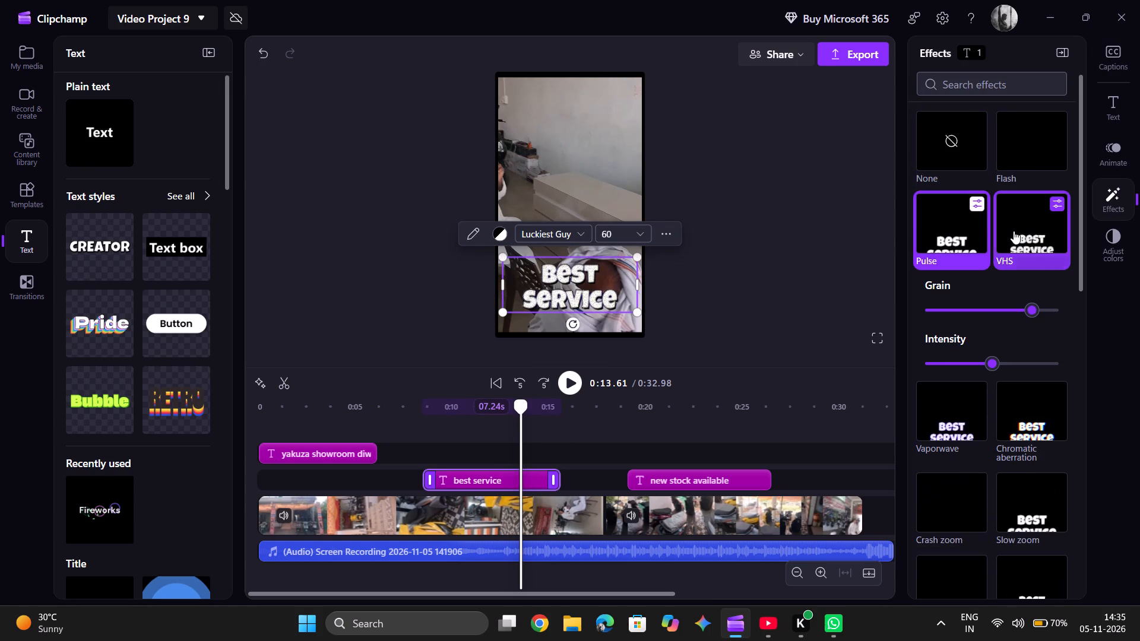
left_click(953, 418)
scroll(977, 446, "down", 1)
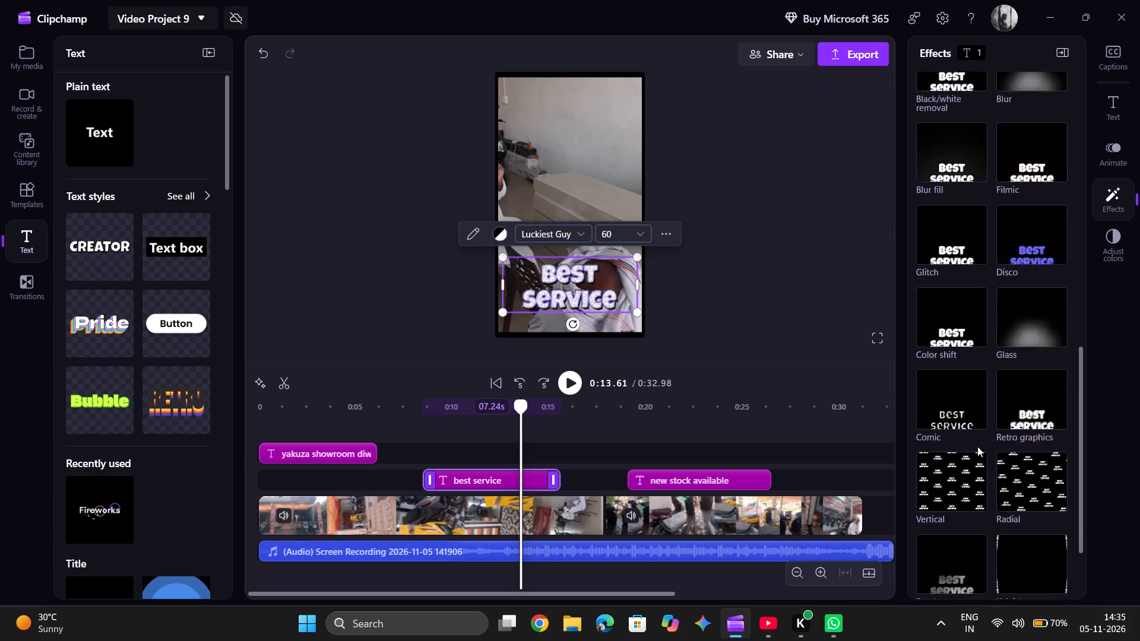
scroll(977, 446, "down", 1)
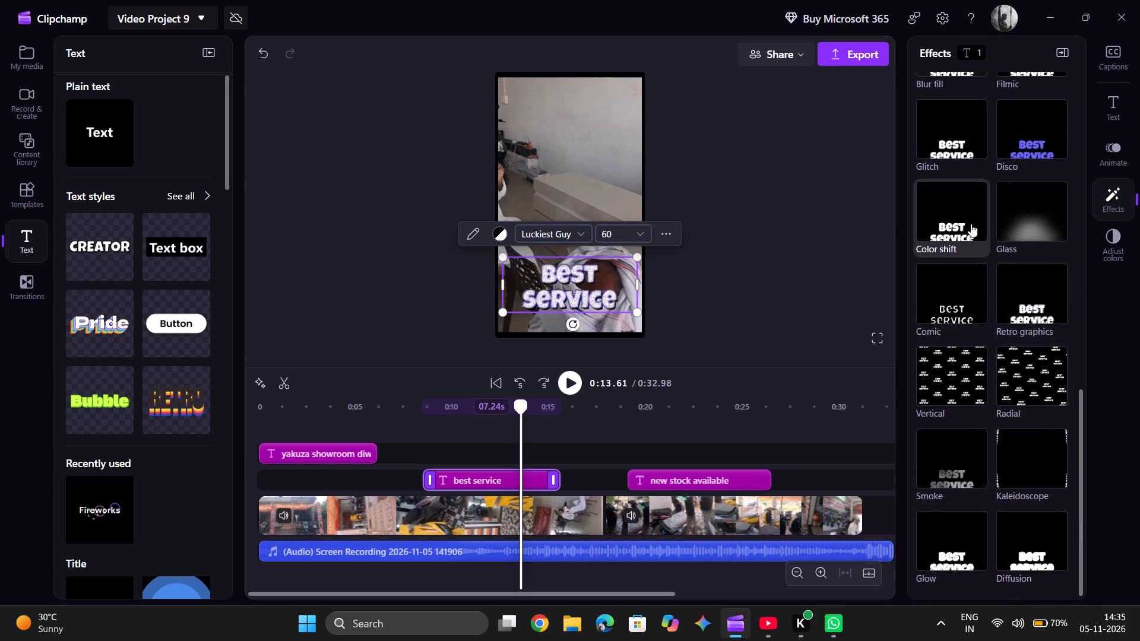
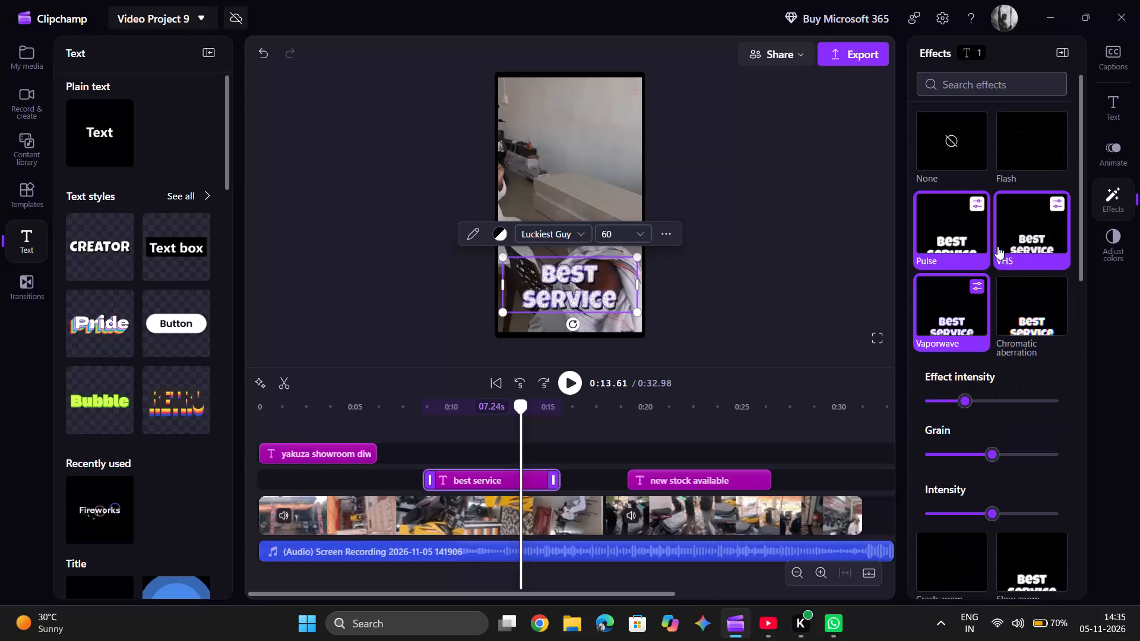
Replace the Pulse, VHS, Vaporwave and Color shift effects on the "best service" text with Retro graphics.
left_click(970, 243)
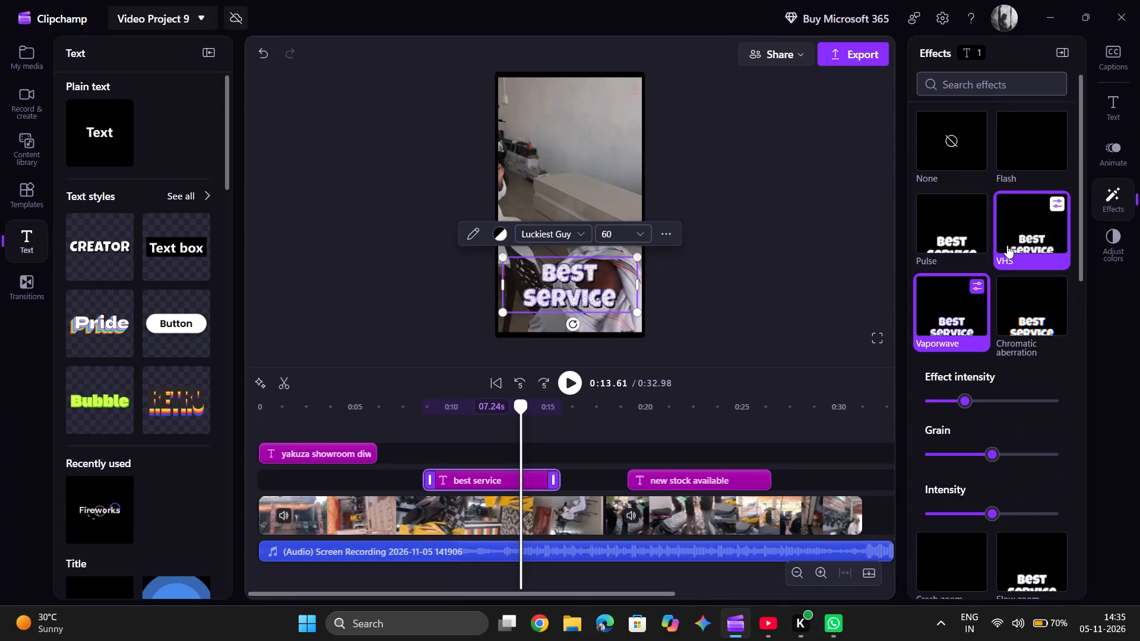
left_click(1007, 245)
left_click(942, 319)
scroll(942, 319, "down", 4)
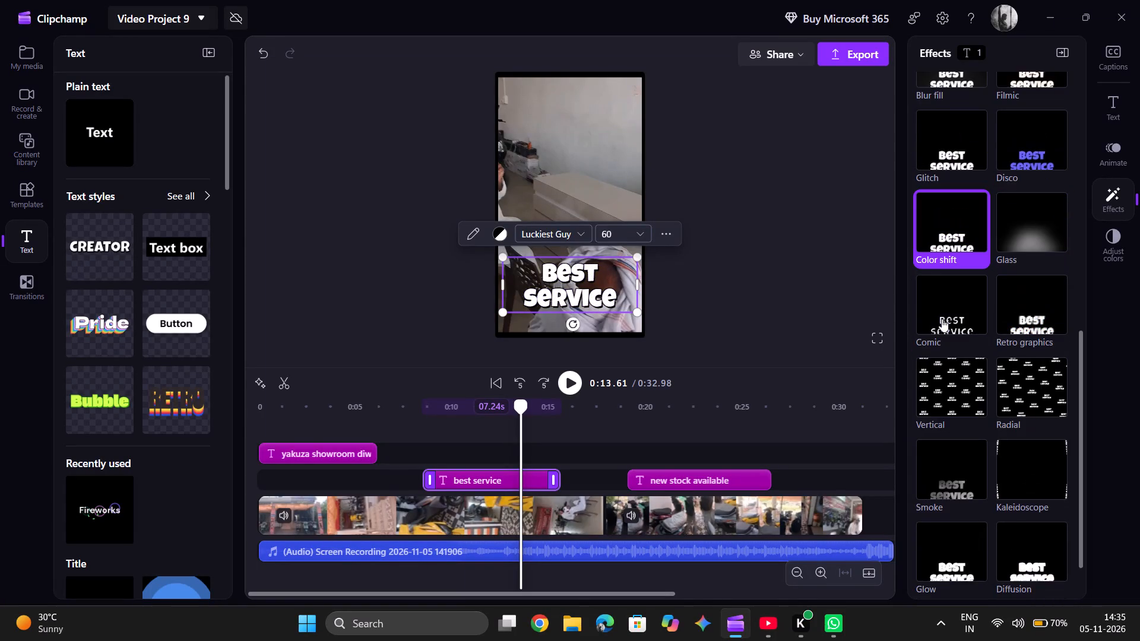
scroll(942, 319, "up", 1)
left_click(1026, 575)
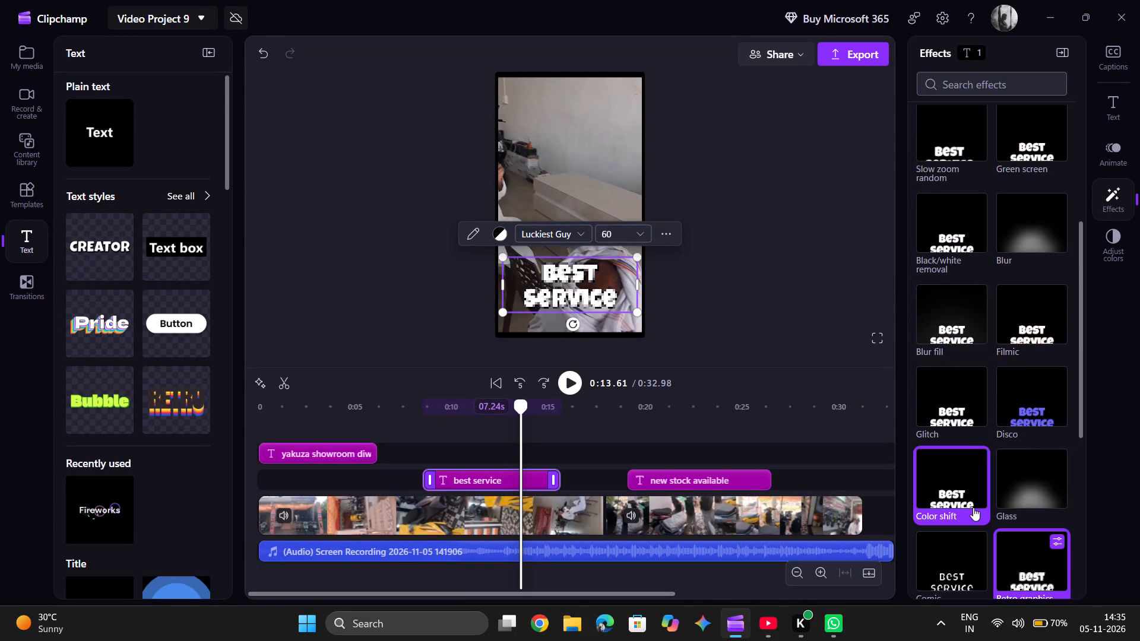
left_click(971, 507)
Play the video briefly from about 10.6 seconds to check the Retro graphics effect on the "best service" text.
left_click(463, 436)
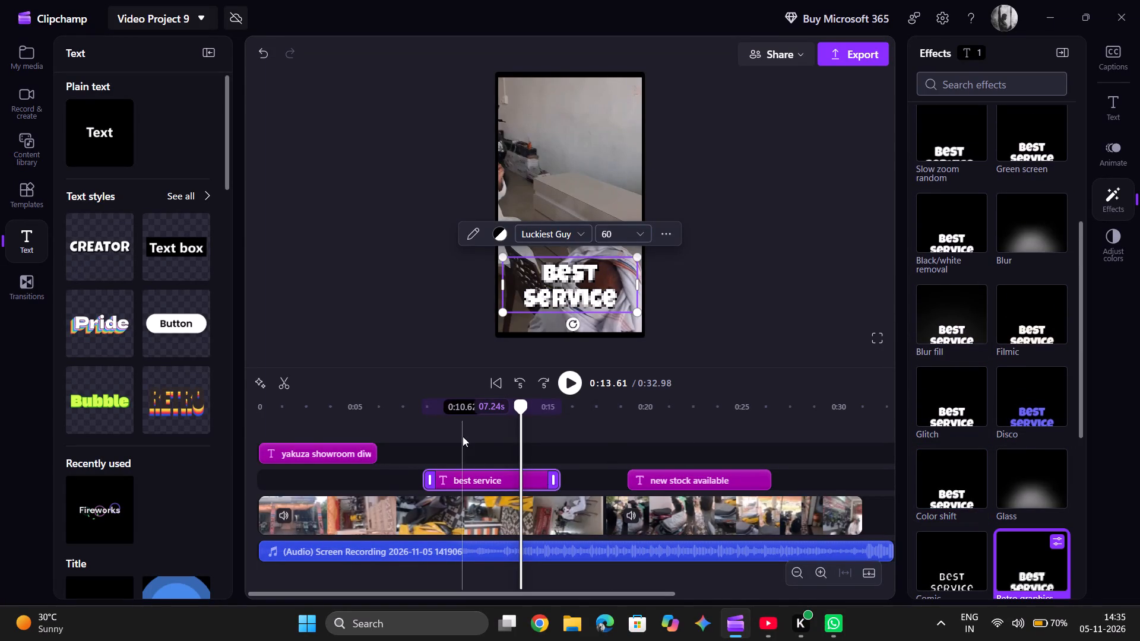
left_click(575, 386)
left_click(575, 386)
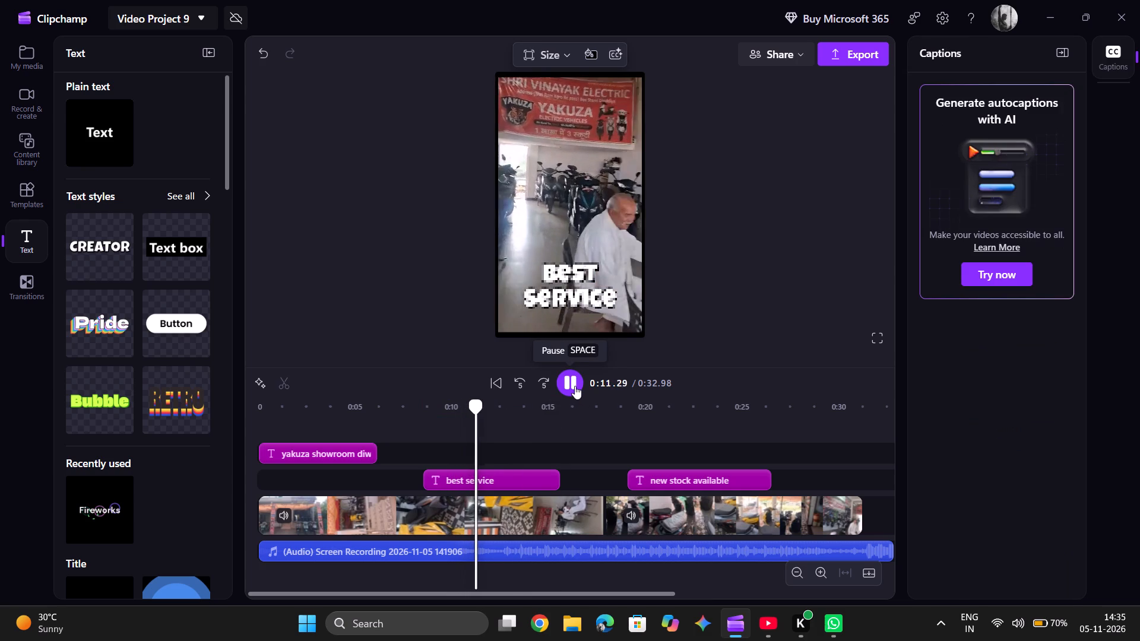
Remove the Retro graphics effect from the "best service" text.
left_click(521, 487)
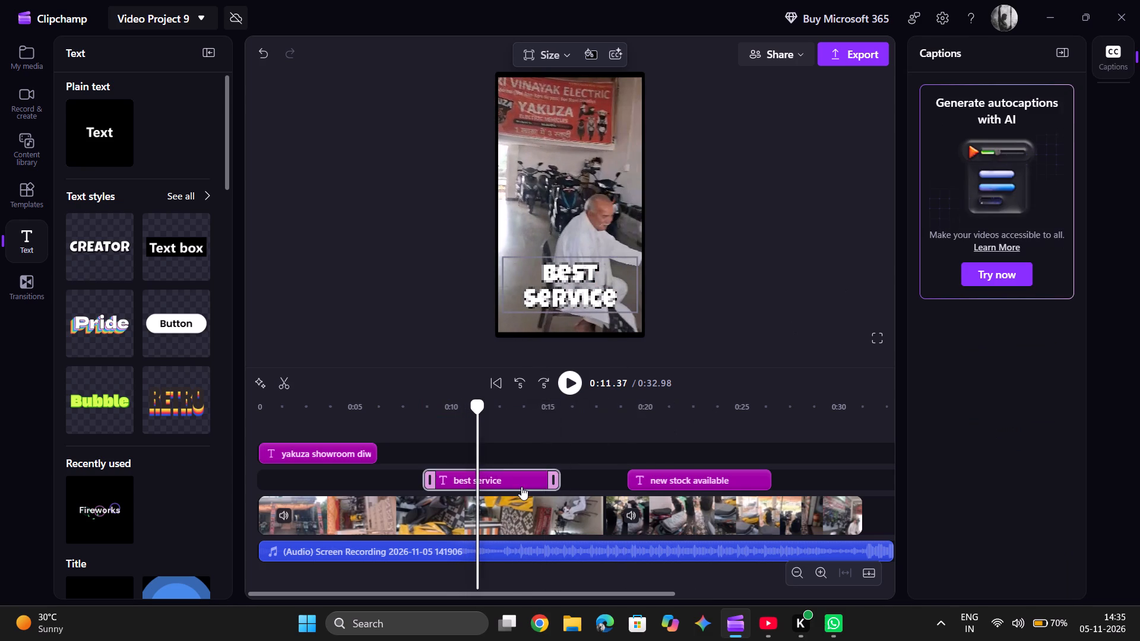
left_click(1106, 121)
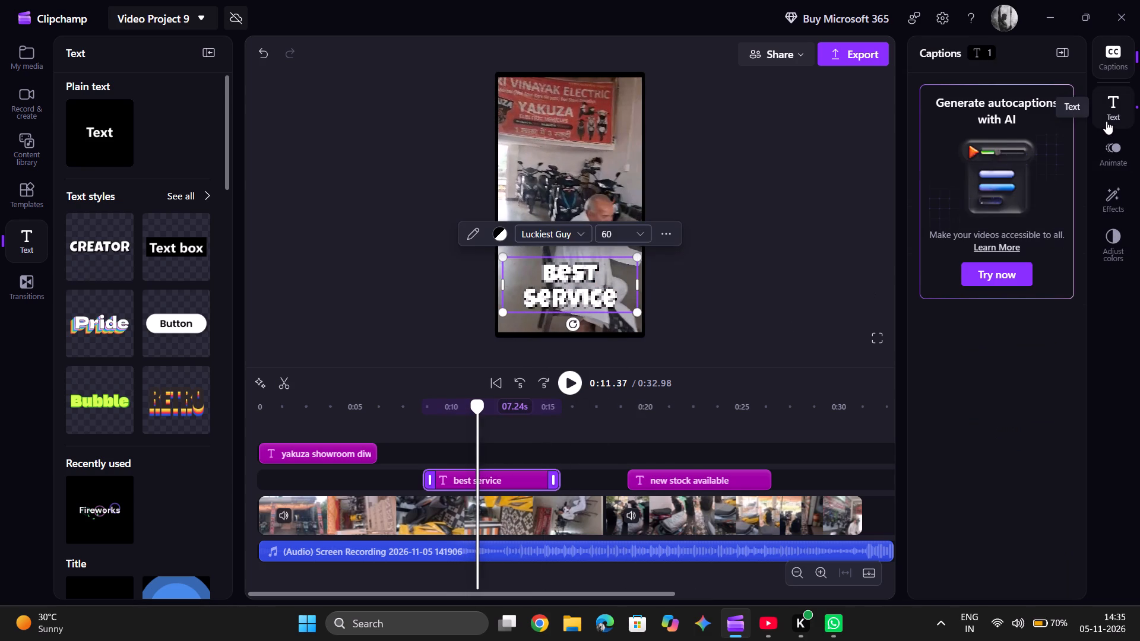
left_click(1110, 188)
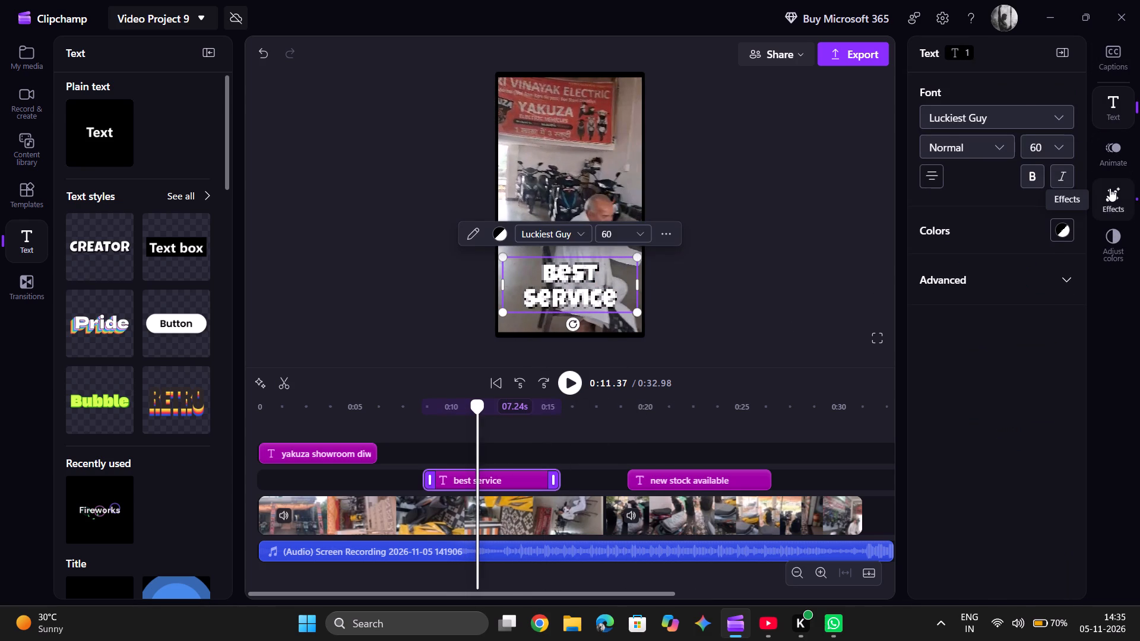
scroll(1028, 319, "down", 1)
left_click(1037, 115)
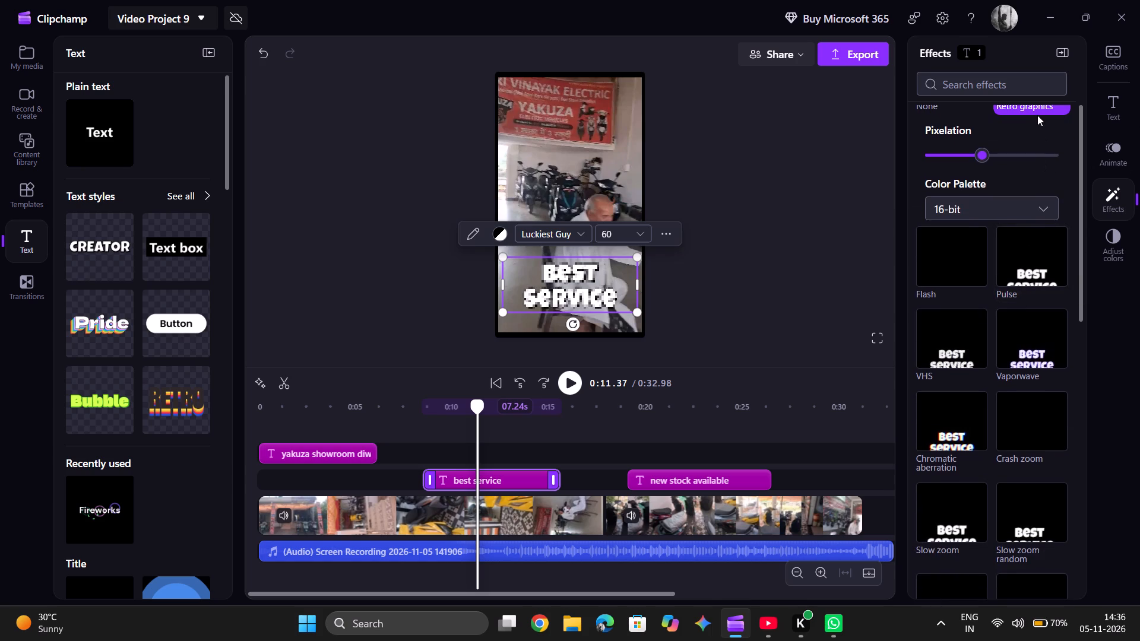
scroll(1029, 150, "up", 1)
left_click(1024, 133)
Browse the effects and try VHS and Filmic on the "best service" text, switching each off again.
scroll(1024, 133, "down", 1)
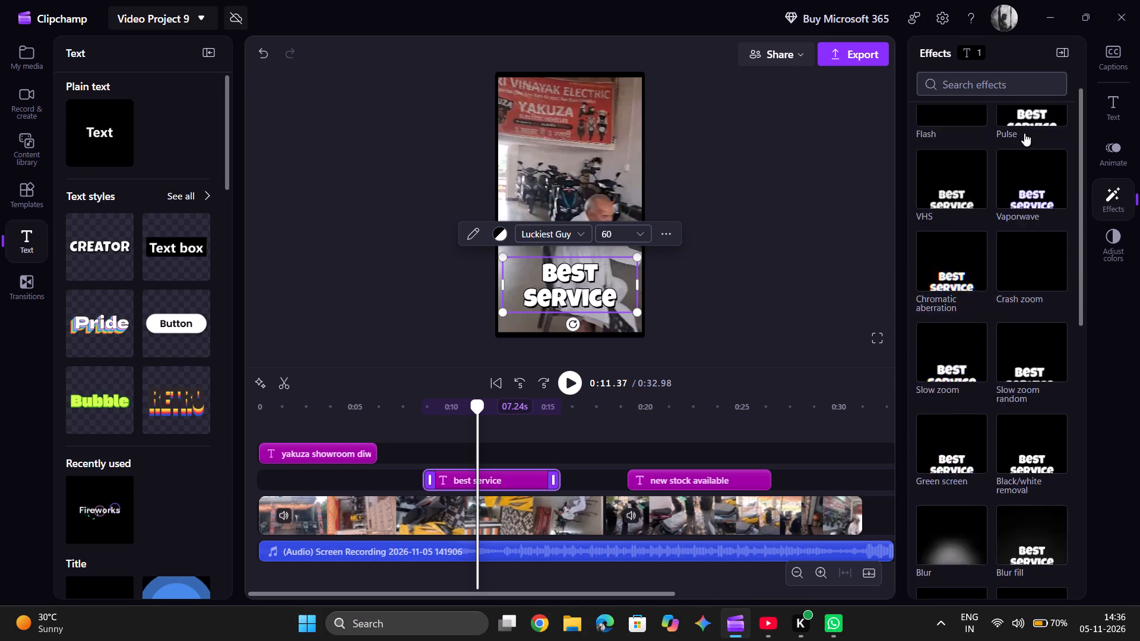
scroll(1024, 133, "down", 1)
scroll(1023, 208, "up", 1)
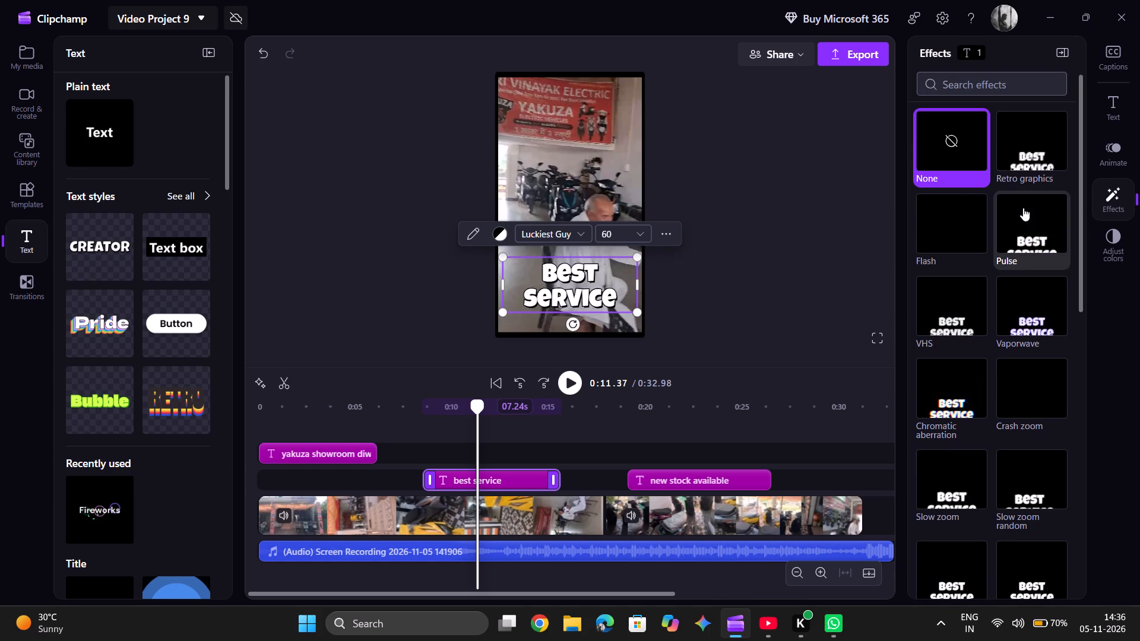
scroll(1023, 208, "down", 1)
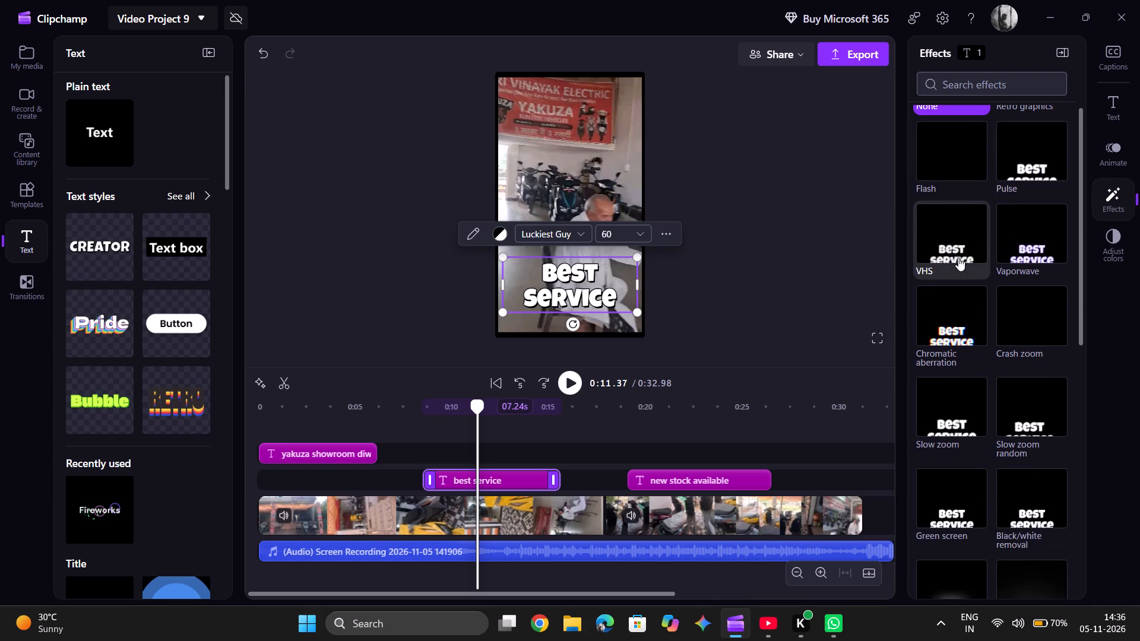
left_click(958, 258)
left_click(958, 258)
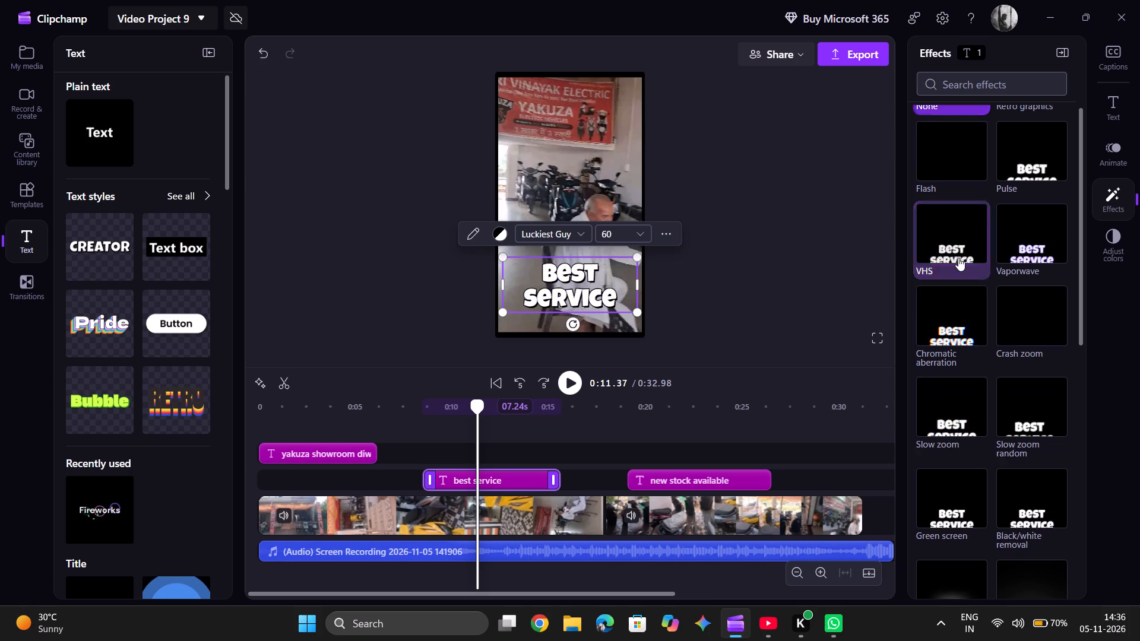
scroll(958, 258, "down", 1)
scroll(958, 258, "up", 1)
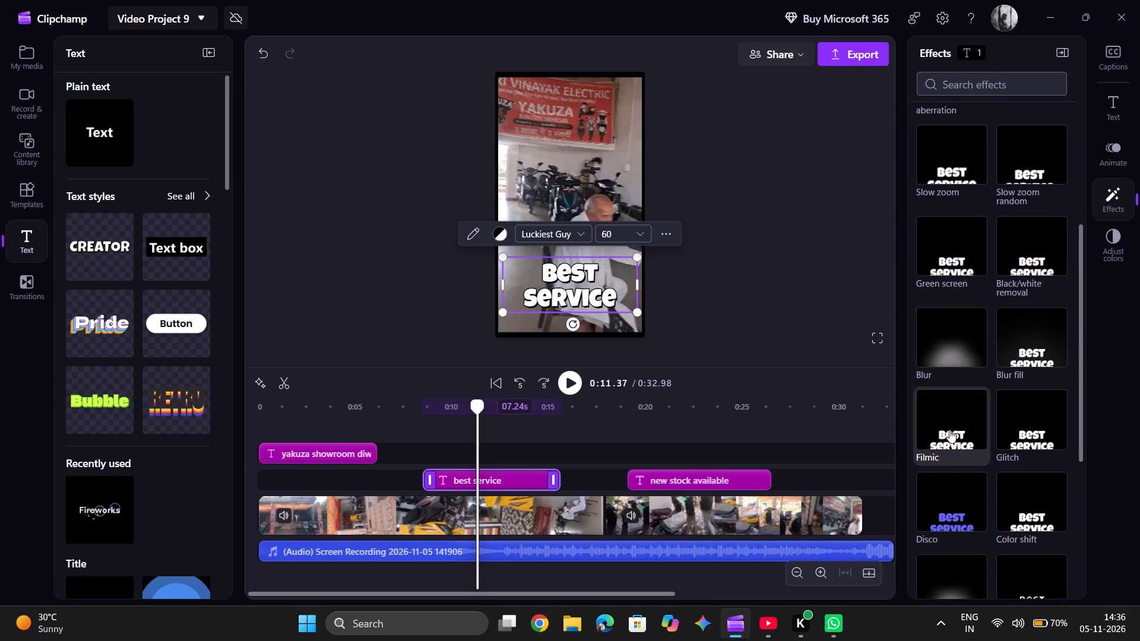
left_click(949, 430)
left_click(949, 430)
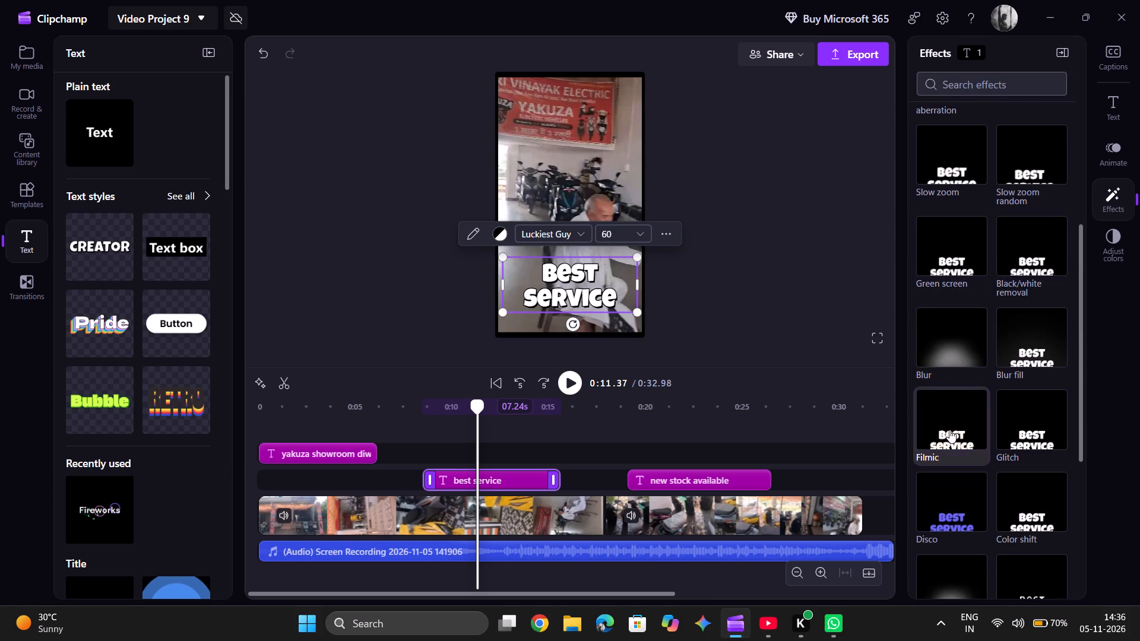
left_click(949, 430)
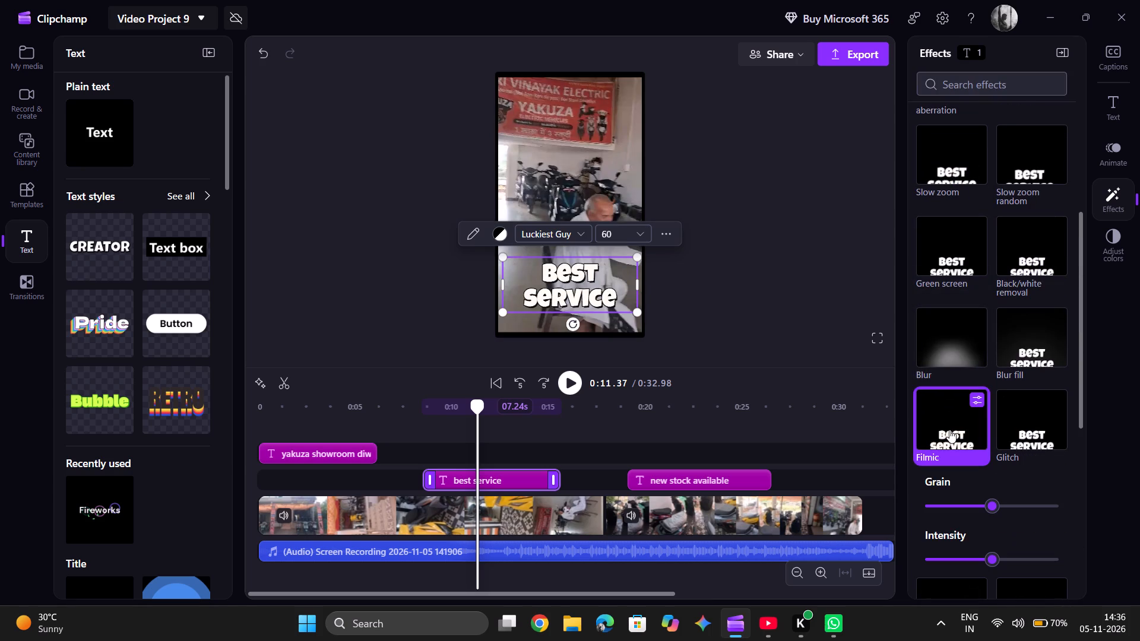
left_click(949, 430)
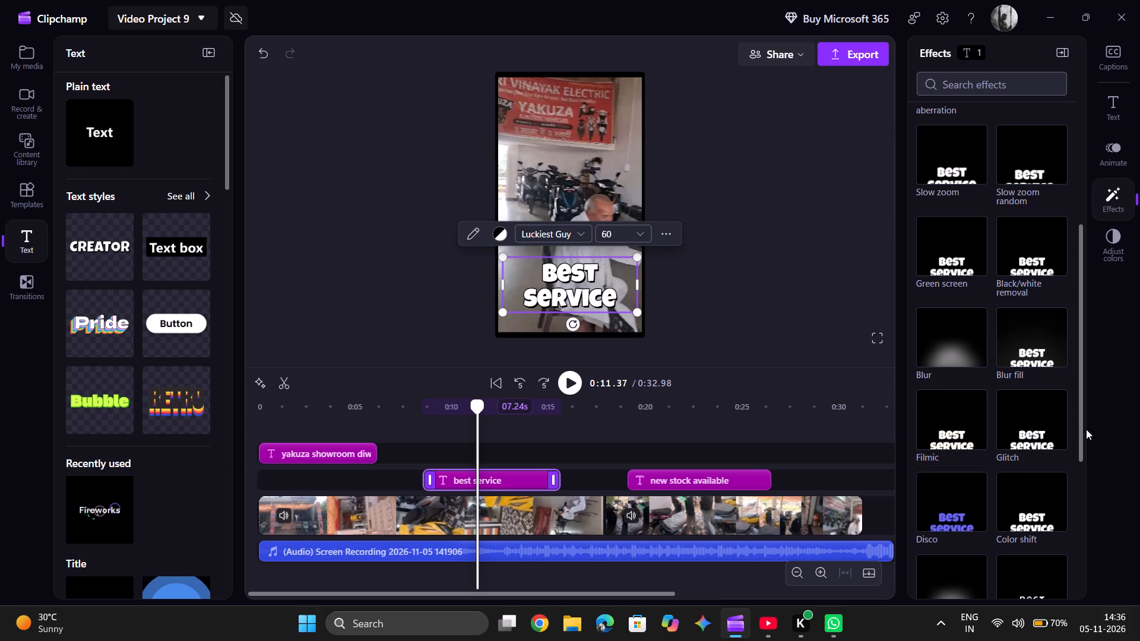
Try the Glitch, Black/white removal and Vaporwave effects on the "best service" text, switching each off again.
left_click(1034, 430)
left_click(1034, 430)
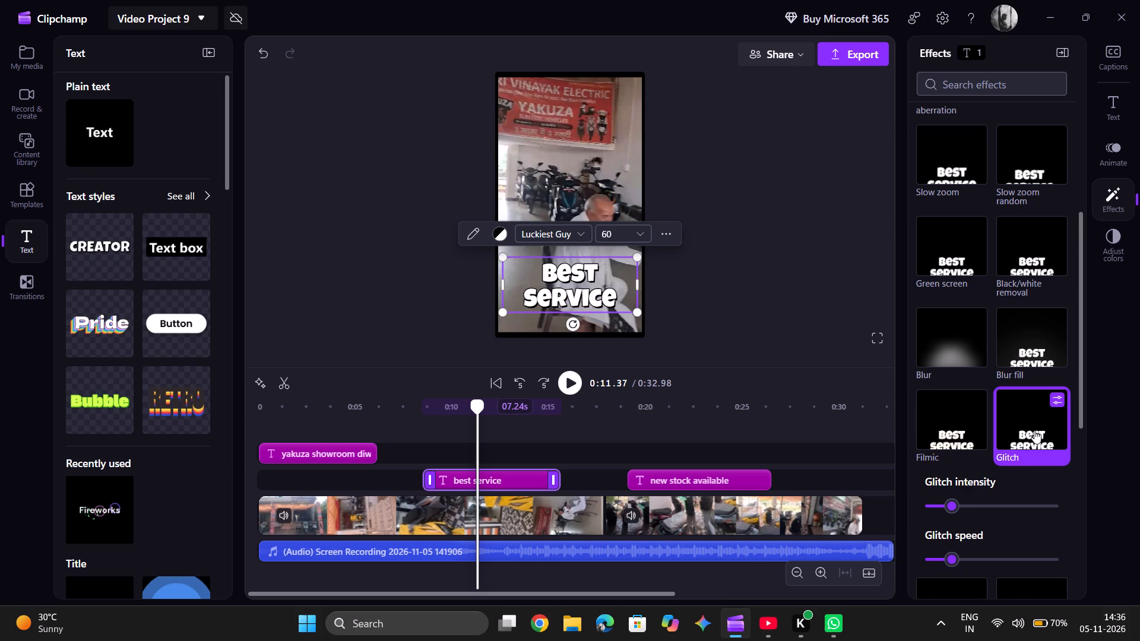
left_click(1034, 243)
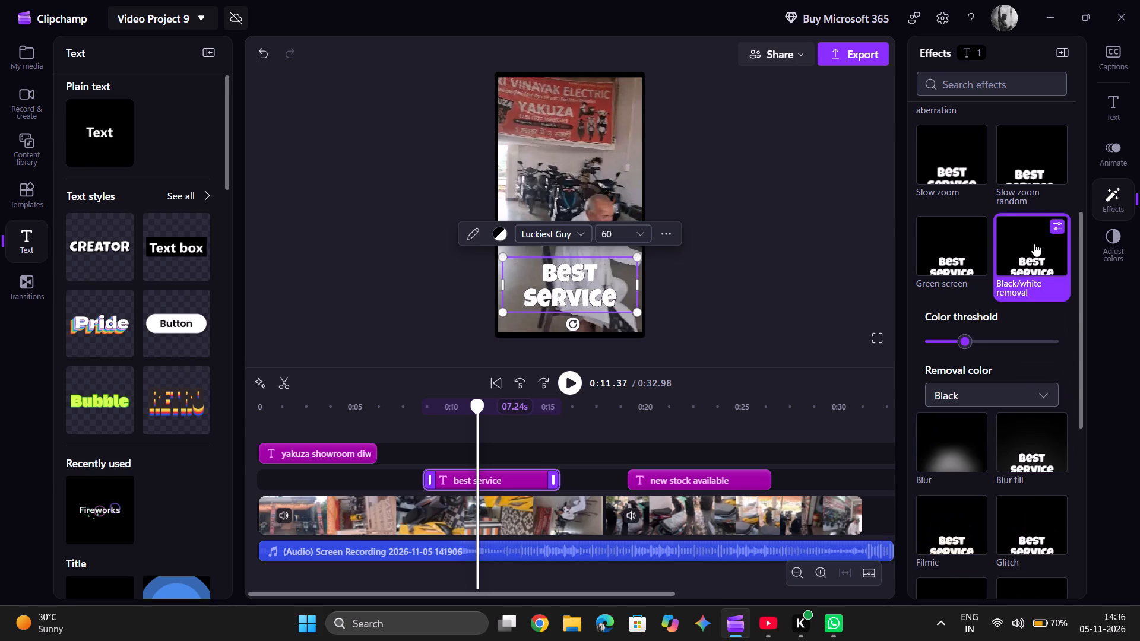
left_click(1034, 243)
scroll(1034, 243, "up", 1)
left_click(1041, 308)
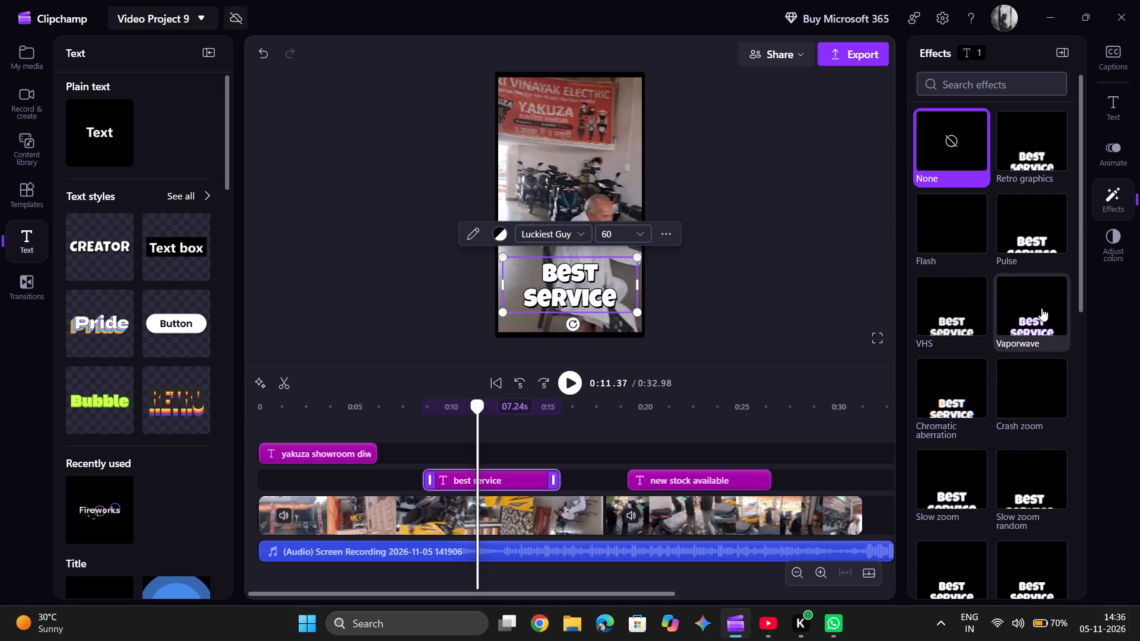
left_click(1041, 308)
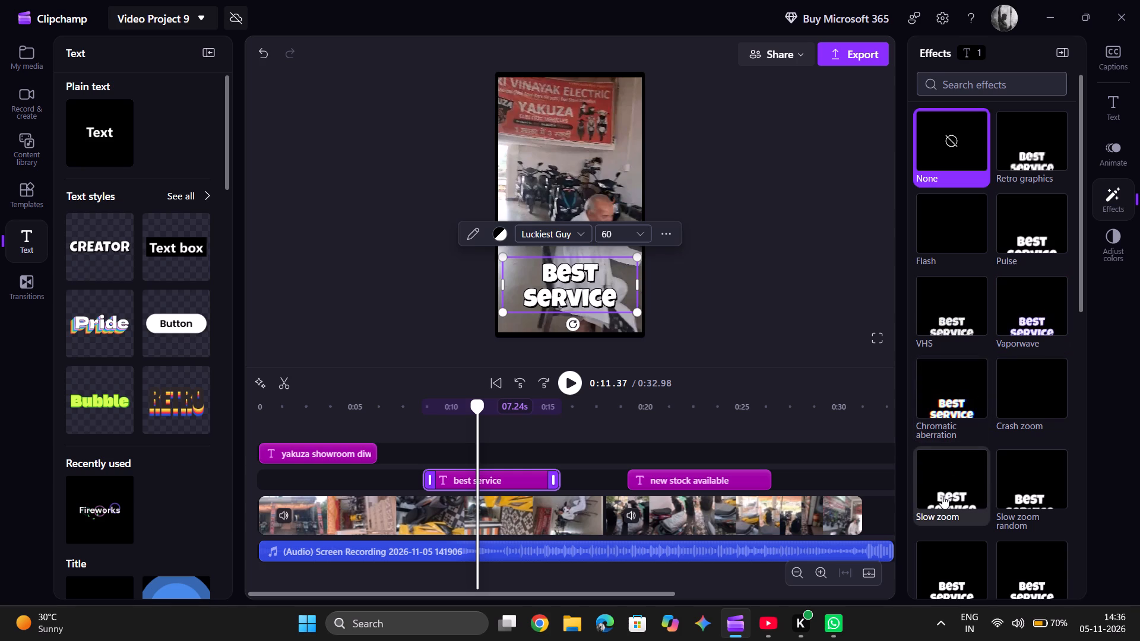
Apply the Slow zoom effect to the "best service" text.
left_click(942, 496)
Play the video from about 8.5 seconds through to near the end to check the Slow zoom effect and remaining overlays.
left_click(421, 434)
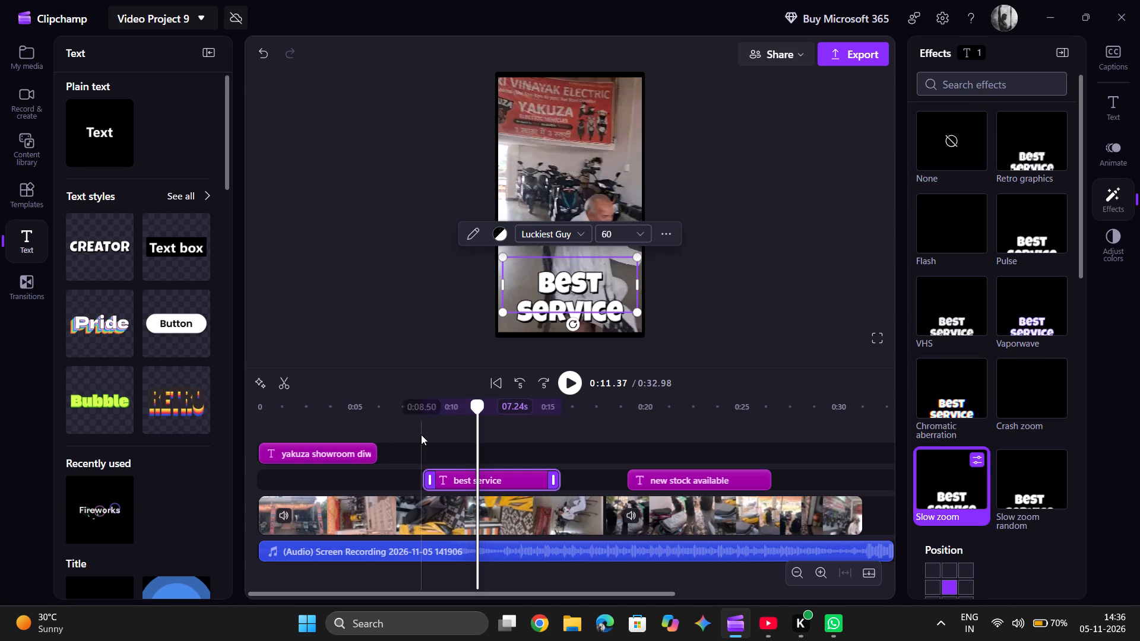
left_click(570, 375)
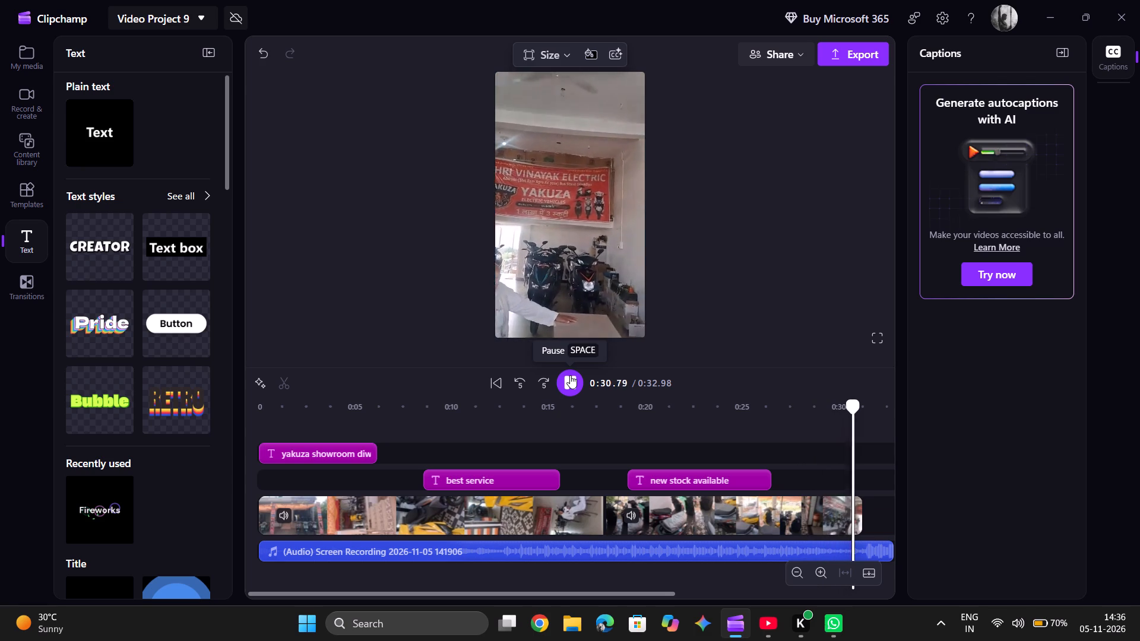
left_click(570, 375)
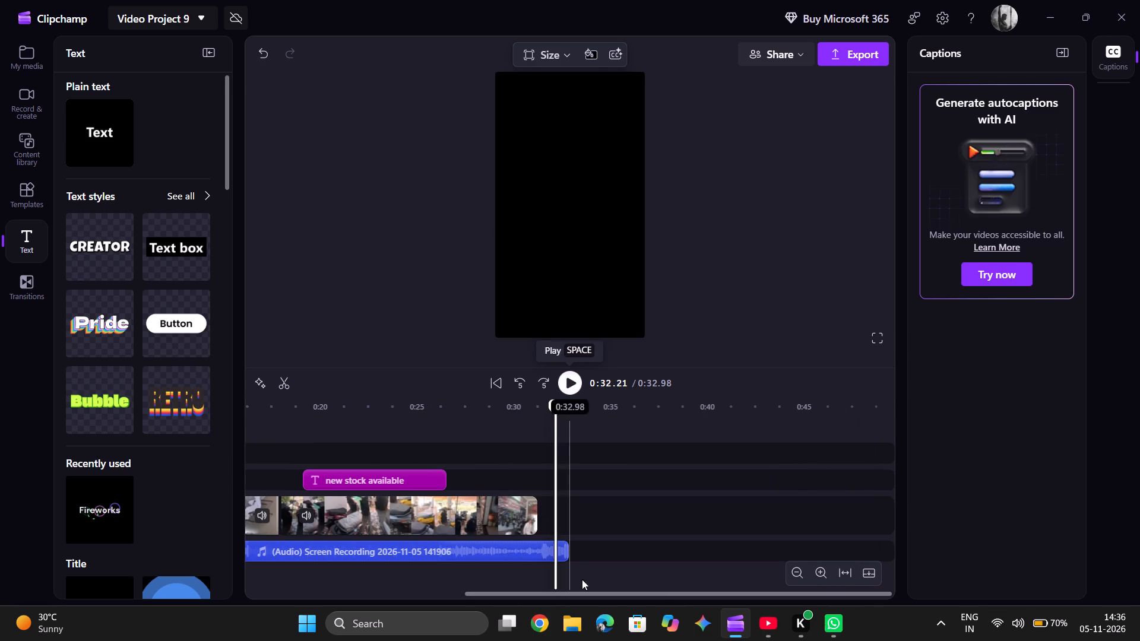
Switch to Chrome and search Google for "suggesst a tagline for yakuza showroom diwali to sell scooters".
left_click(544, 616)
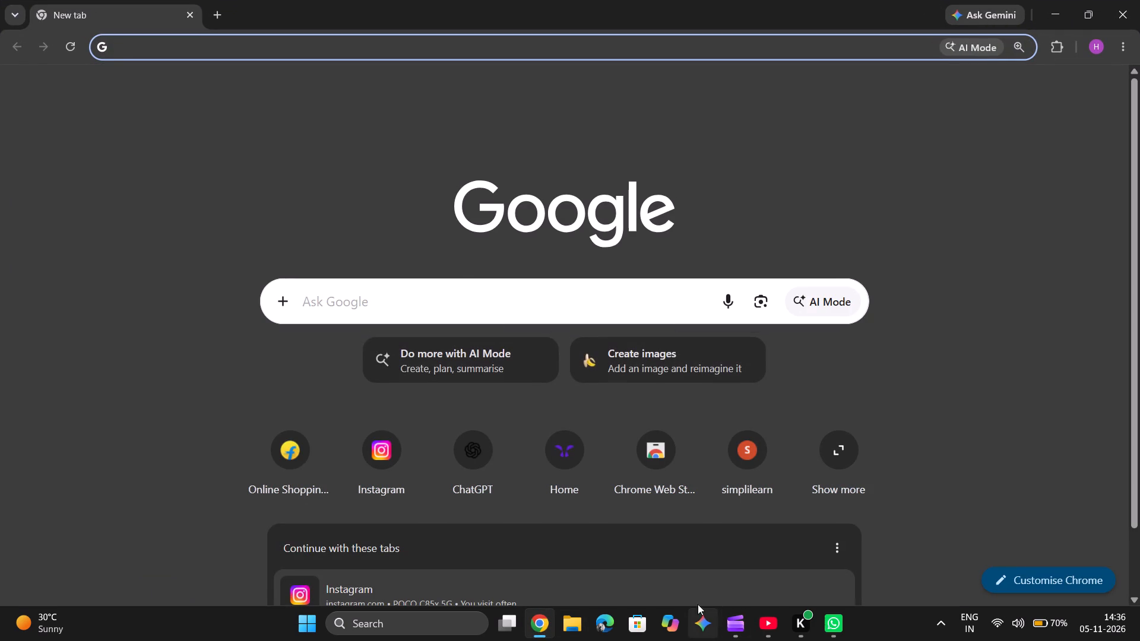
type("suggesst a")
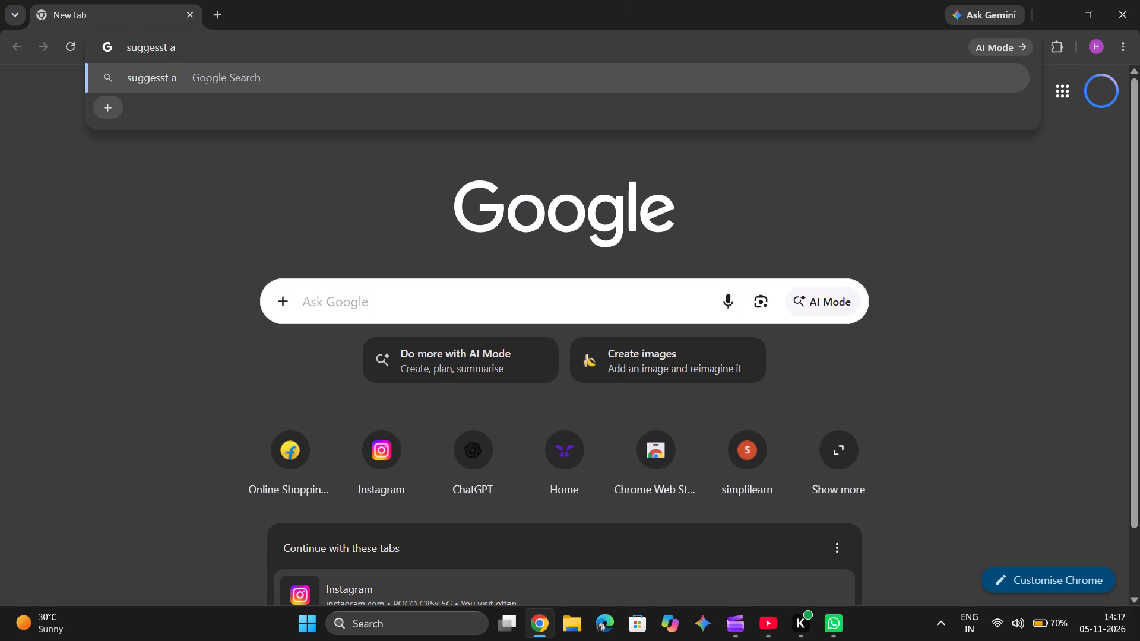
key("space")
type("tagline for")
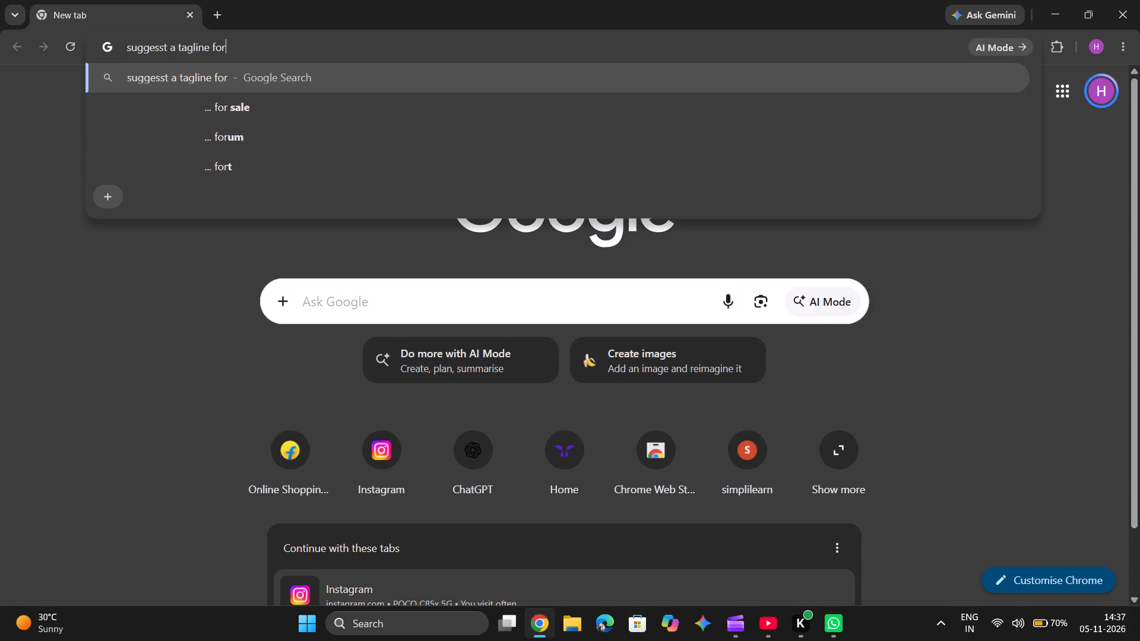
key("BackSpace")
type("r")
key("space")
type("buying yakuz")
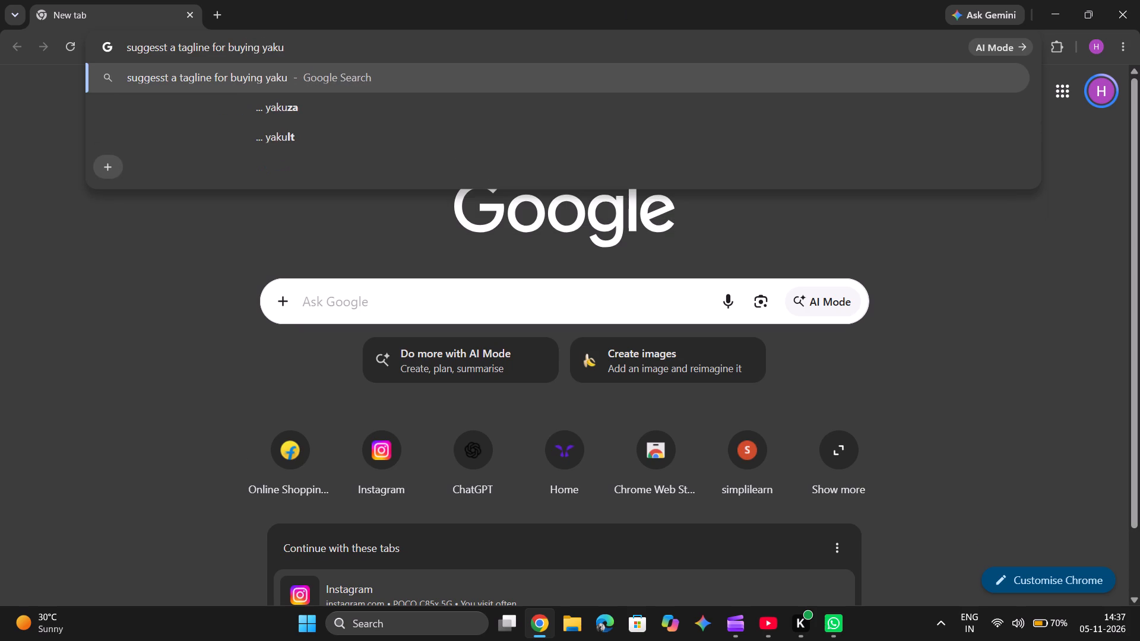
key("BackSpace")
key("BackSpace")
key("BackSpace")
key("BackSpace")
key("BackSpace")
key("BackSpace")
key("BackSpace")
key("BackSpace")
key("BackSpace")
key("BackSpace")
key("BackSpace")
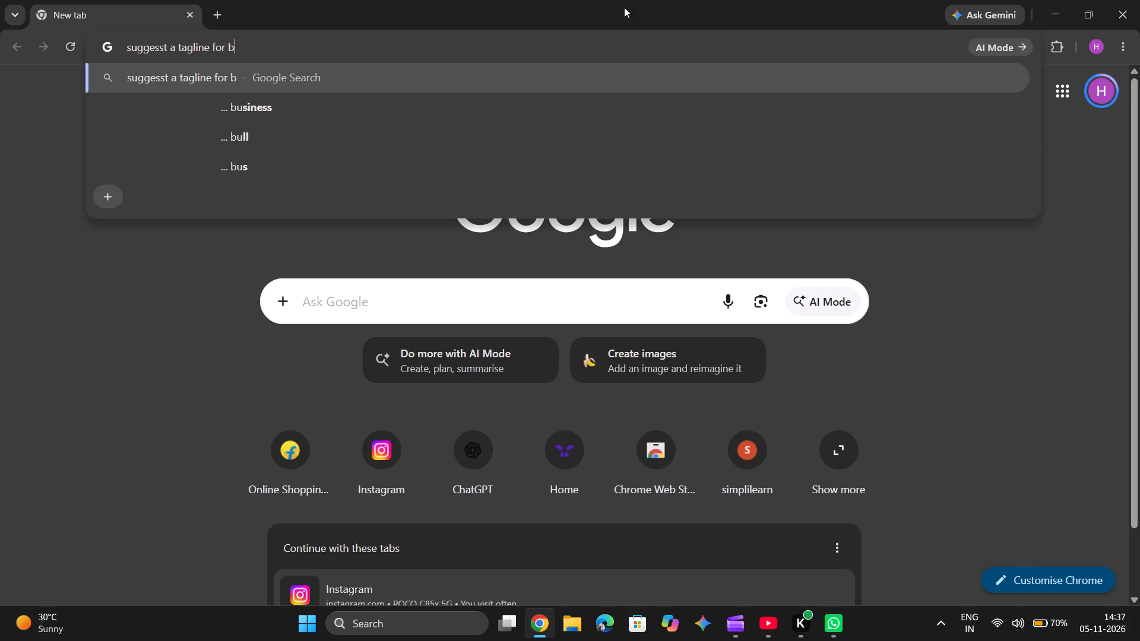
key("BackSpace")
key("BackSpace")
key("space")
type("yakuza showroom diwali to sell")
key("space")
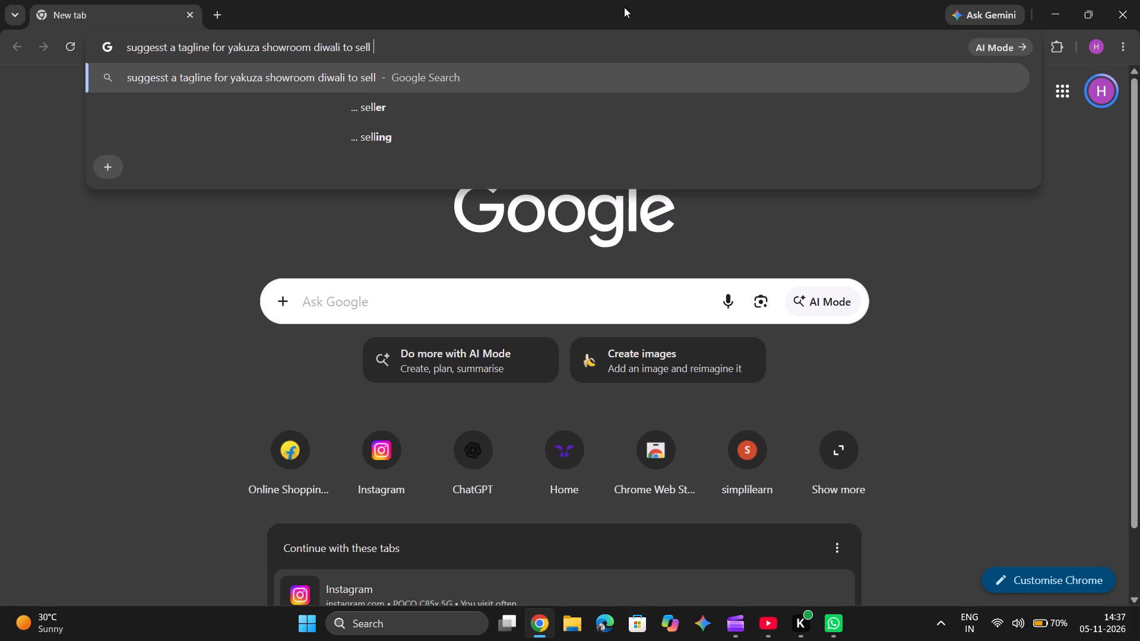
type("on di")
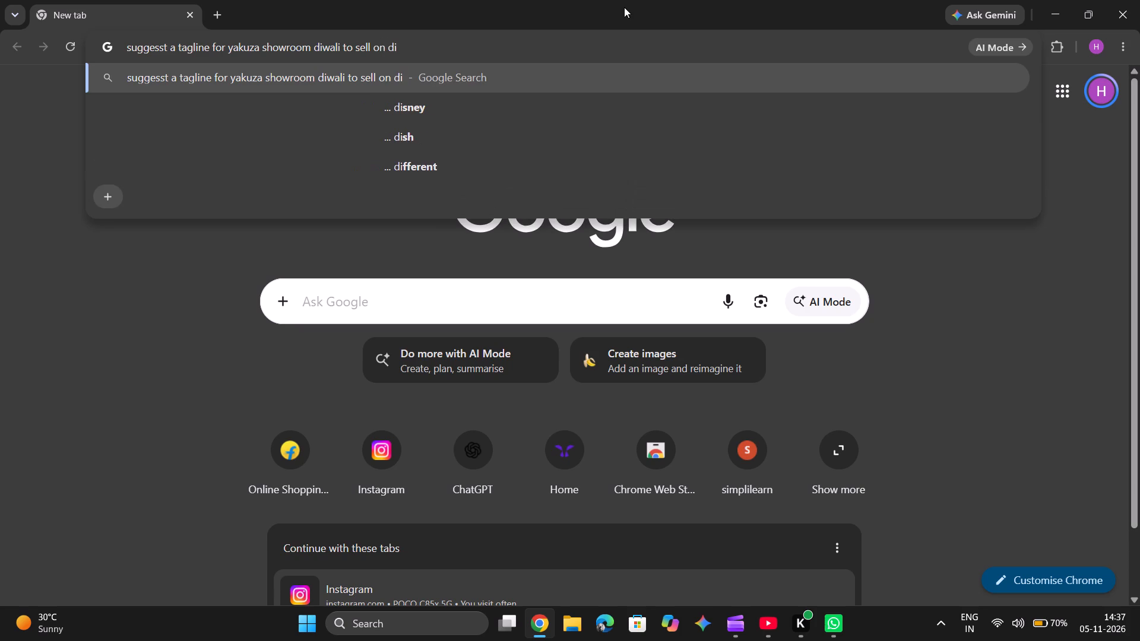
key("BackSpace")
key("BackSpace")
key("BackSpace")
key("BackSpace")
key("BackSpace")
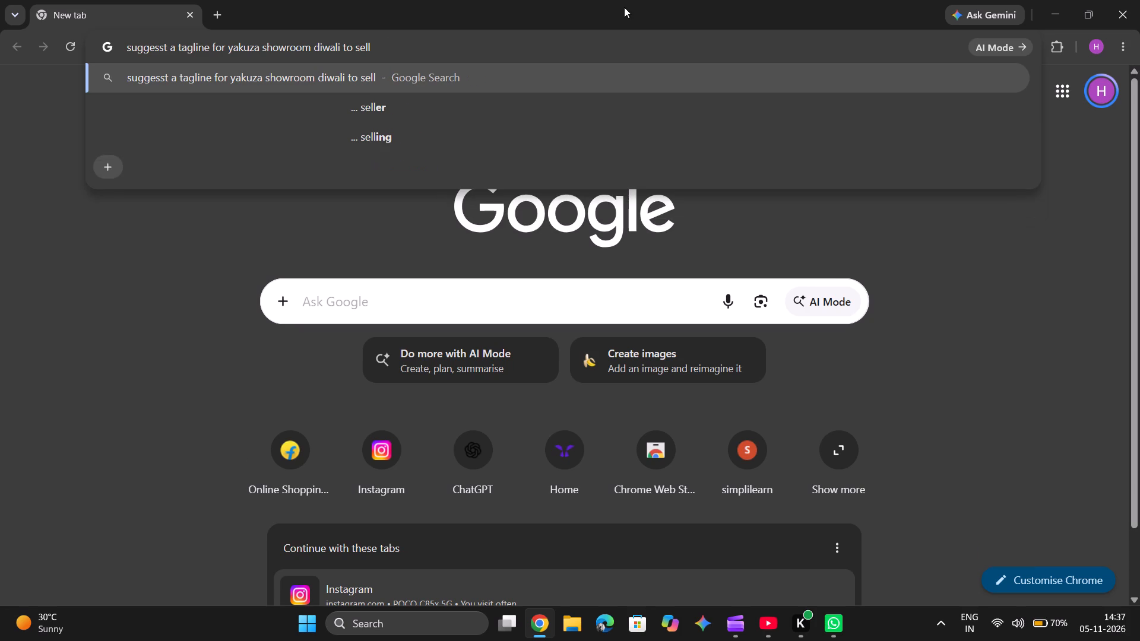
type("scooters")
key("Return")
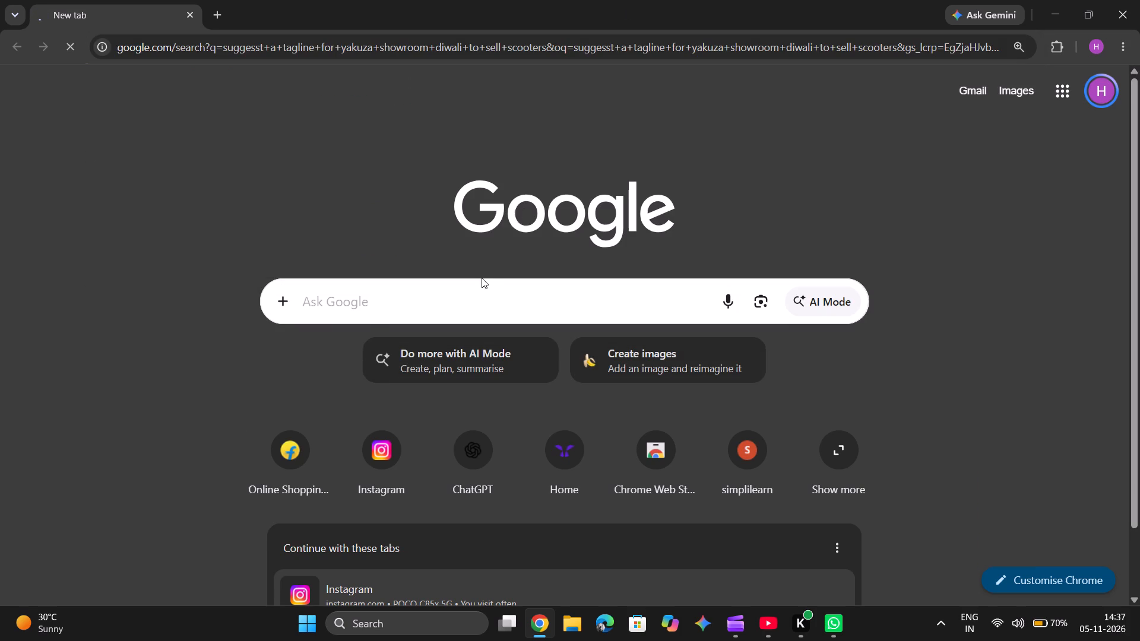
Read through the suggested Diwali taglines in the AI Overview and expand the full list.
scroll(482, 278, "down", 2)
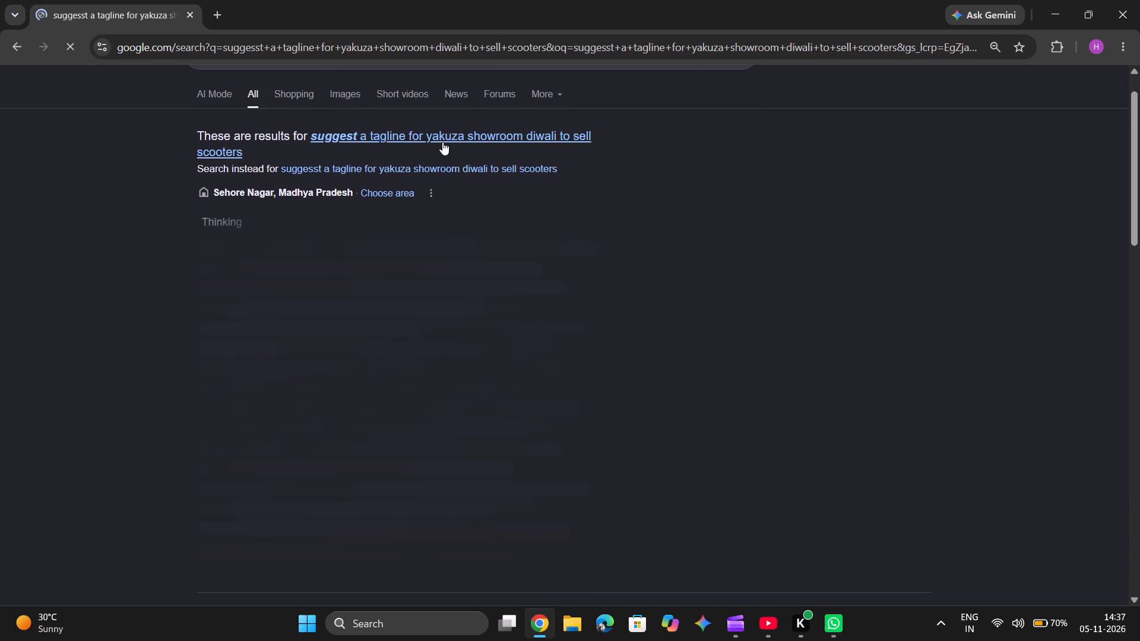
scroll(429, 208, "down", 1)
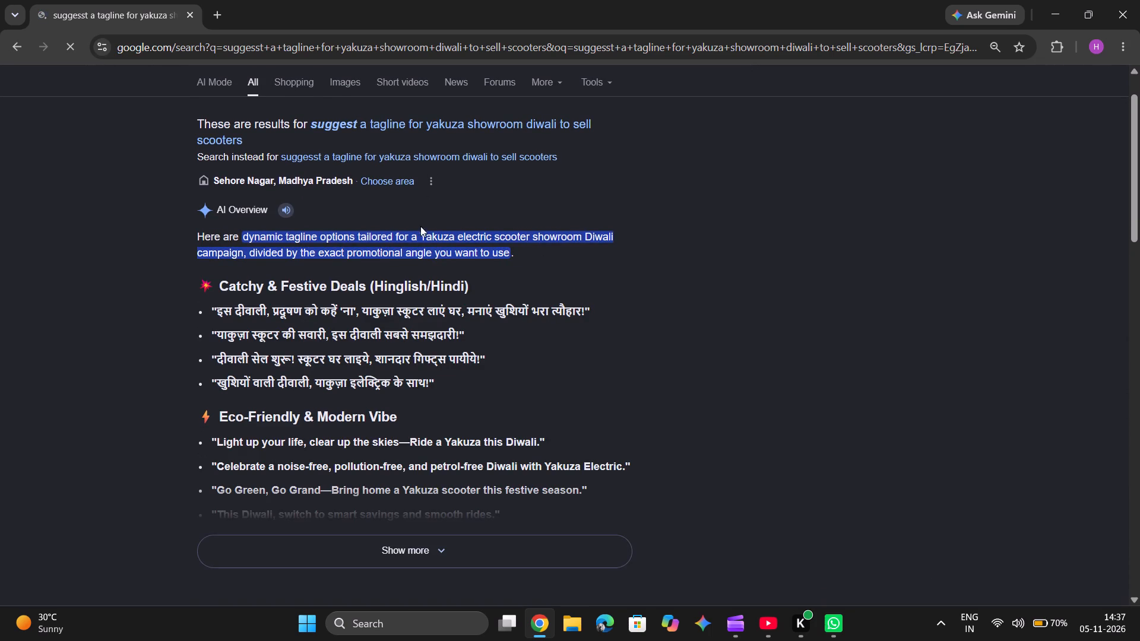
scroll(400, 272, "down", 1)
scroll(344, 329, "down", 1)
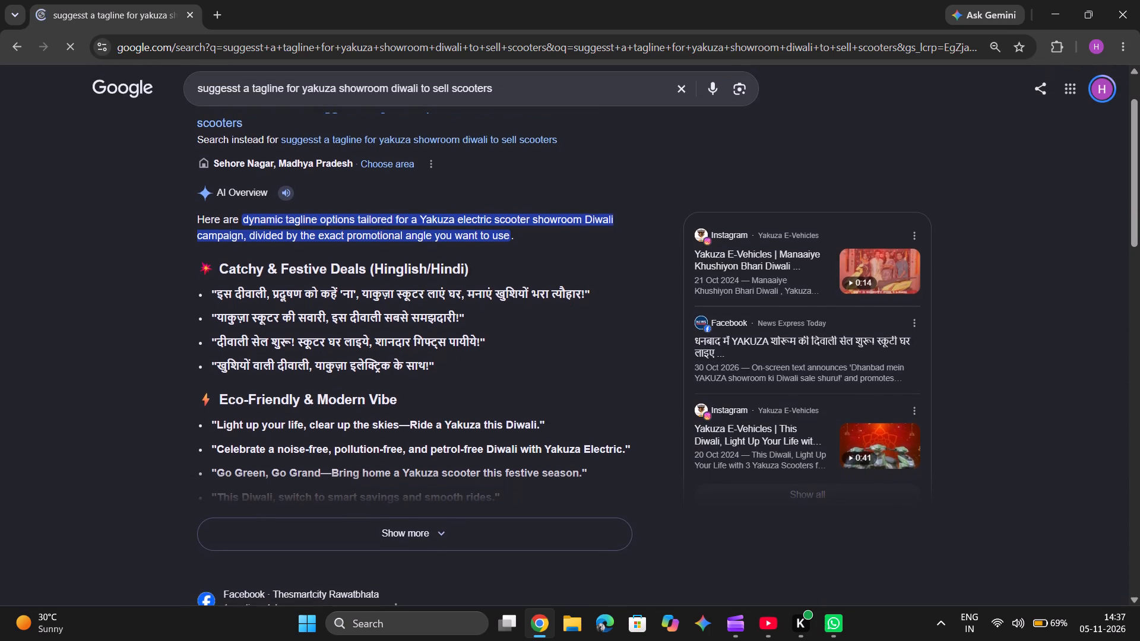
scroll(344, 329, "down", 1)
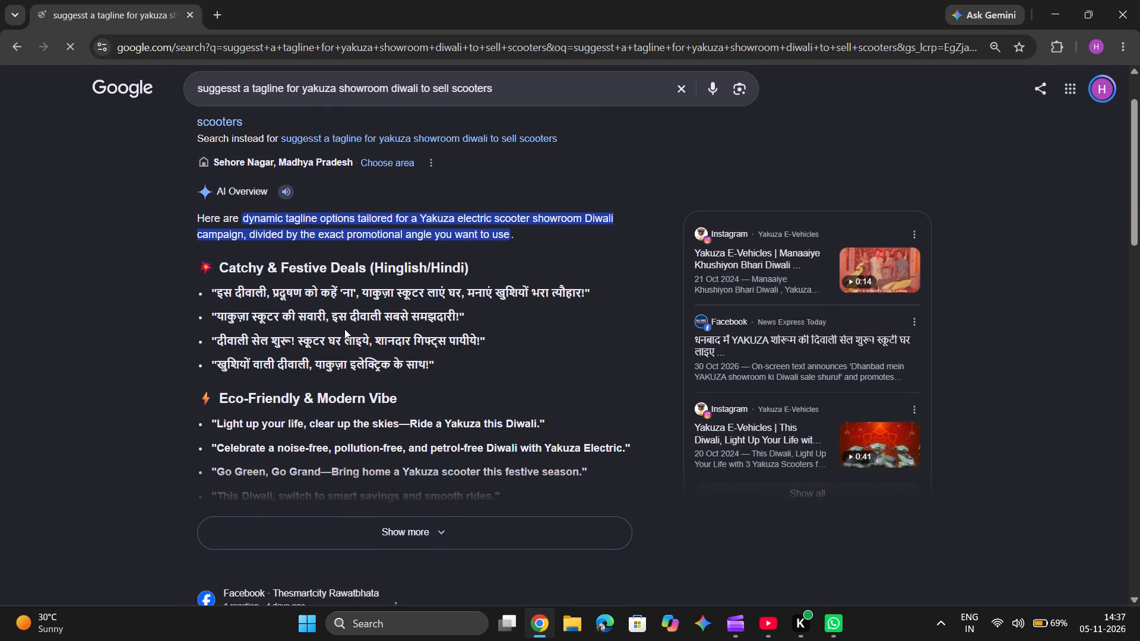
scroll(344, 329, "down", 1)
scroll(236, 320, "down", 2)
scroll(254, 404, "down", 1)
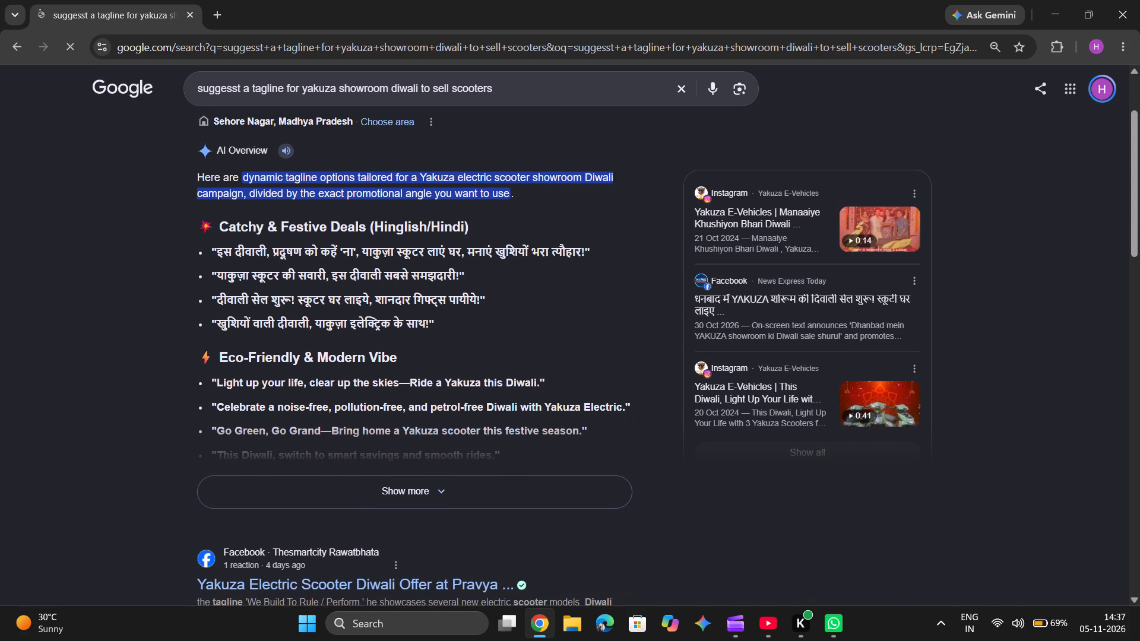
left_click(273, 497)
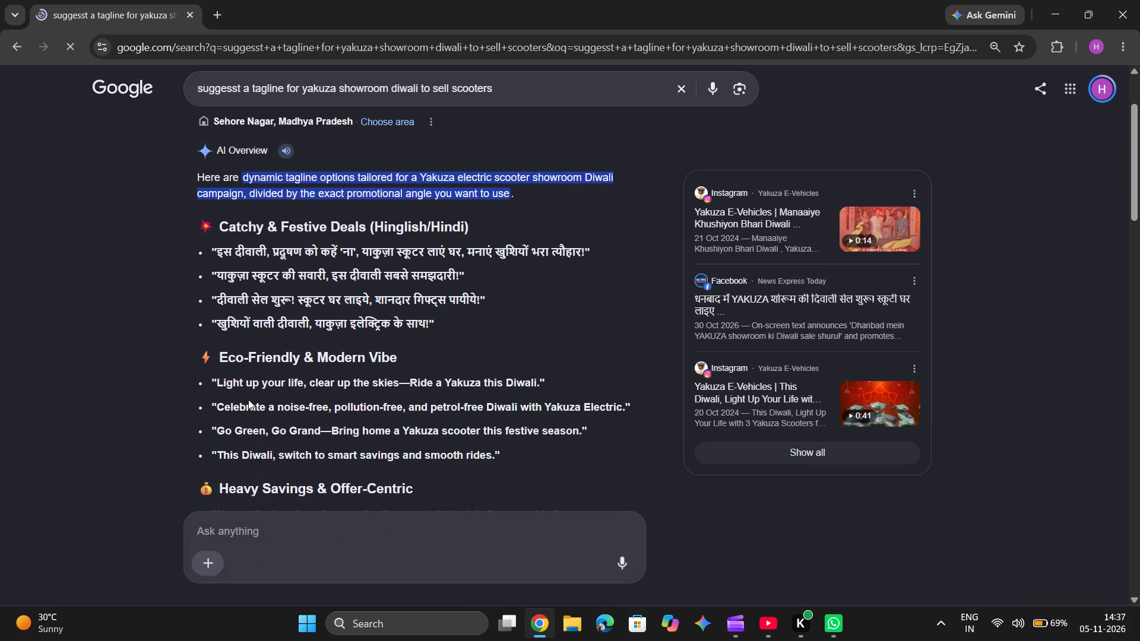
Copy the tagline "Light up your life, clear up the skies—Ride a Yakuza this Diwali." without its closing quotation mark.
left_click_drag(215, 382, 244, 385)
left_click_drag(244, 385, 546, 369)
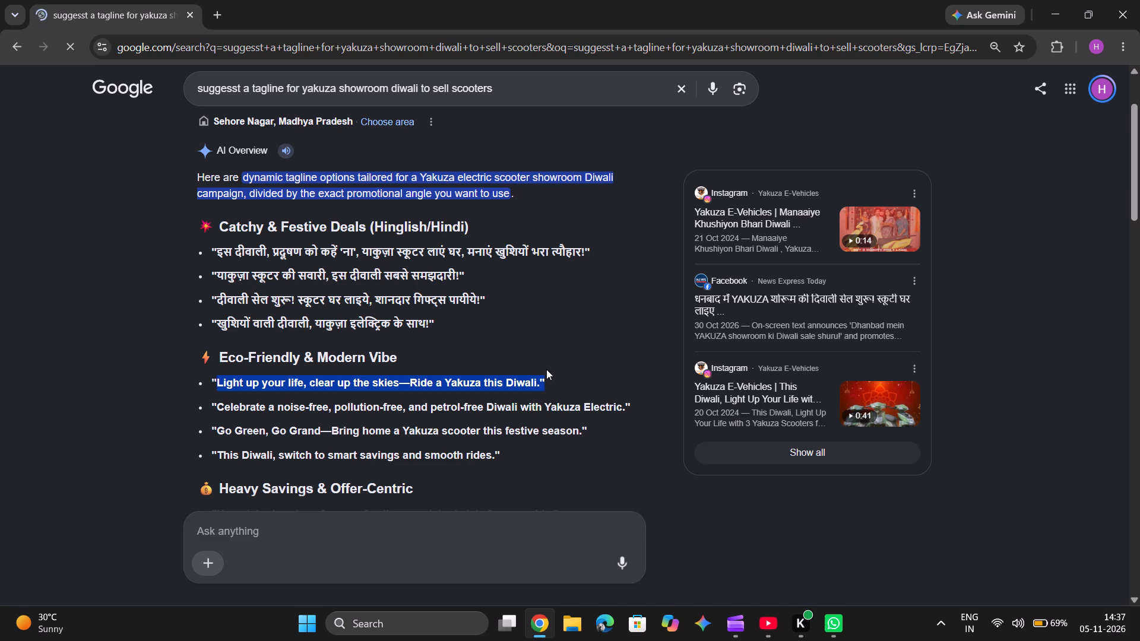
left_click_drag(546, 369, 544, 372)
left_click_drag(544, 372, 545, 372)
left_click_drag(545, 372, 540, 380)
key("ctrl+c")
Show the image results for the tagline search and look over the Yakuza Diwali posters.
scroll(540, 380, "up", 5)
left_click(338, 138)
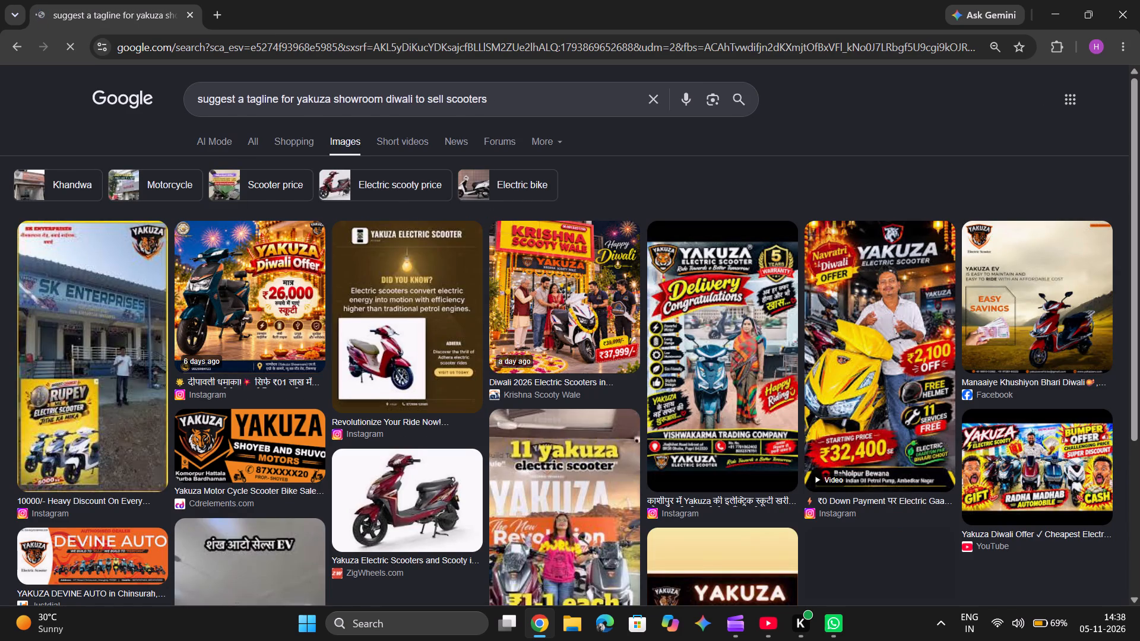
scroll(543, 173, "down", 3)
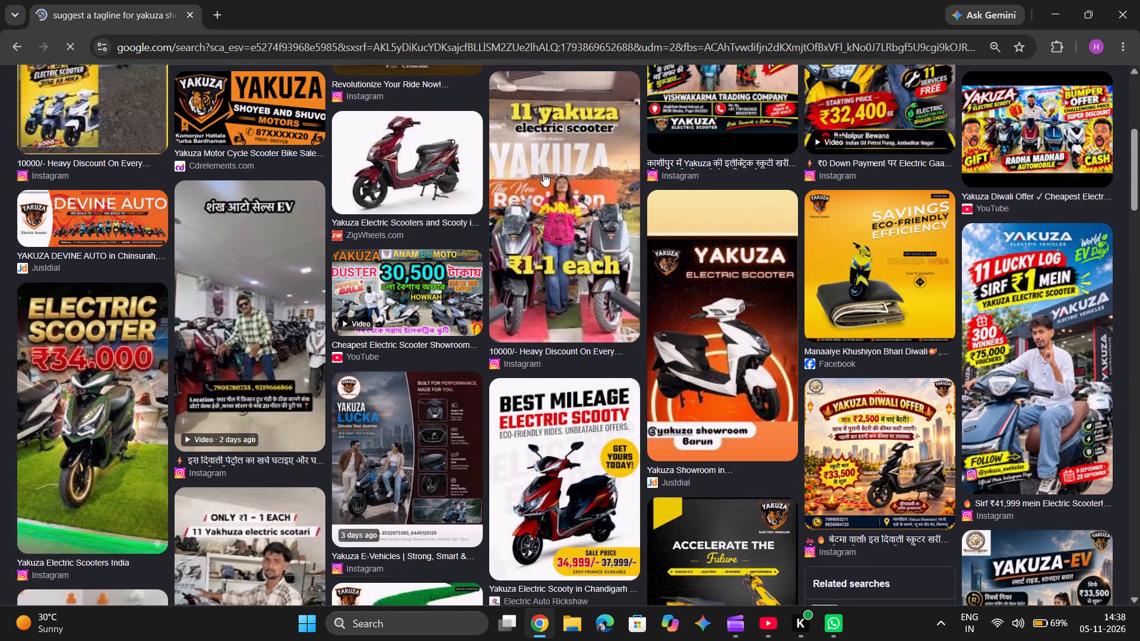
scroll(543, 173, "up", 2)
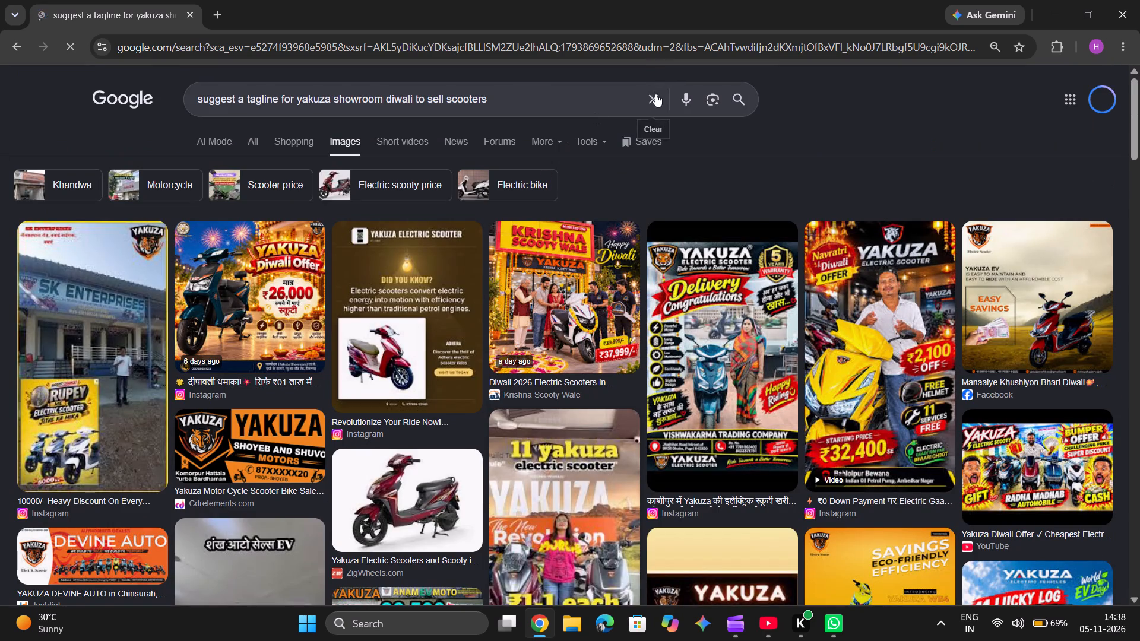
Search Google Images for "diwali imae scooter yakuza".
left_click(653, 97)
type("diwali ima")
key("space")
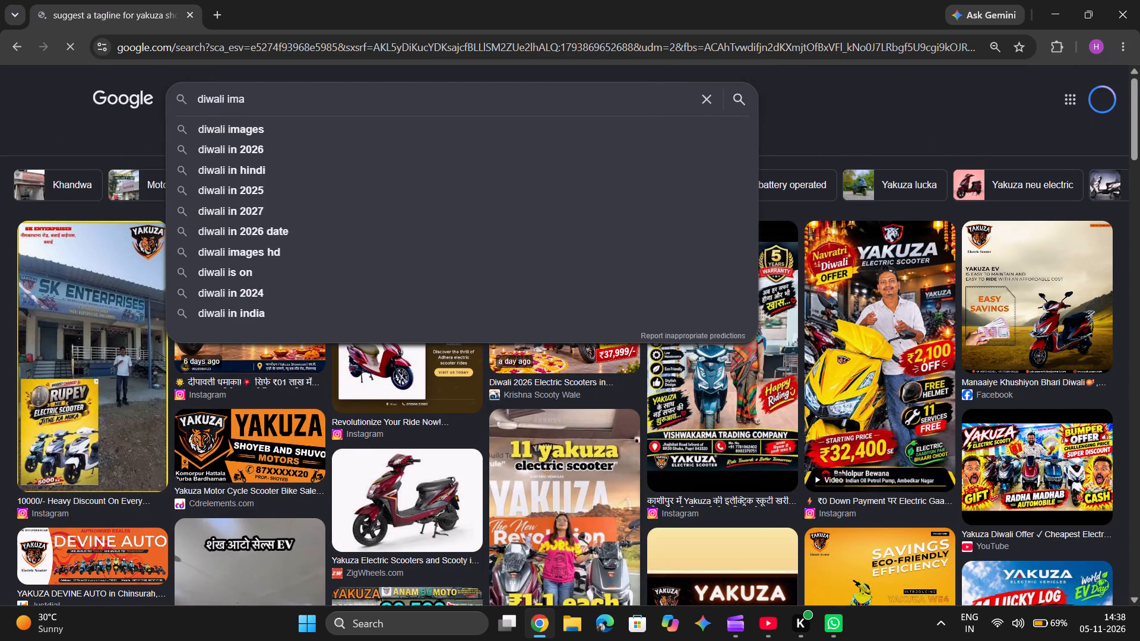
key("BackSpace")
type("gw")
key("BackSpace")
key("BackSpace")
type("e scooter yakuza")
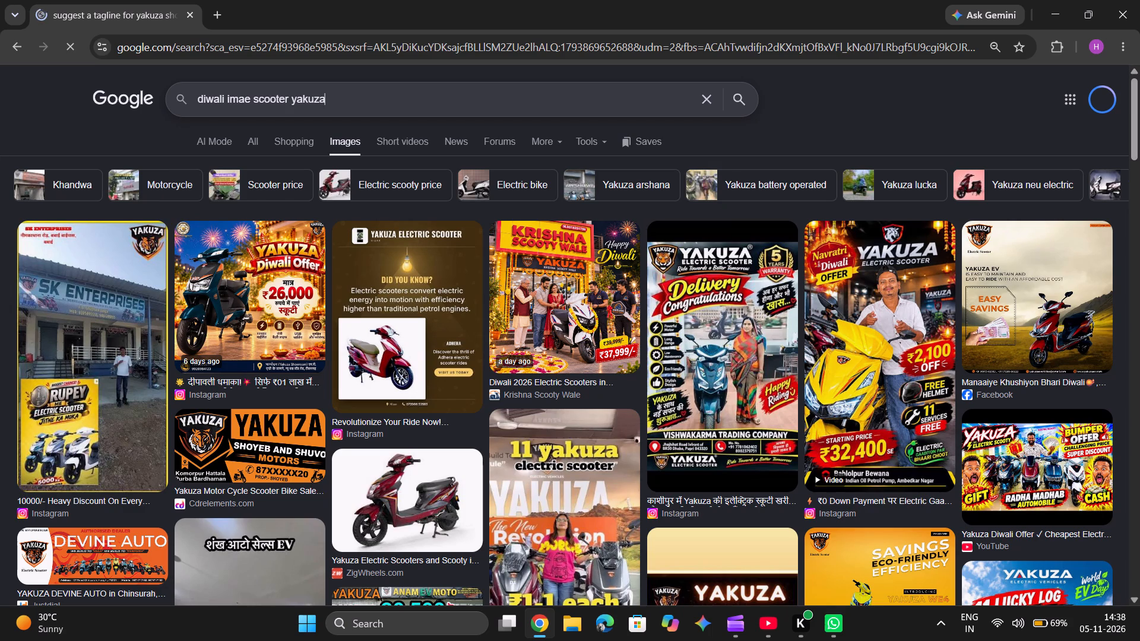
key("Return")
Browse the Yakuza scooter Diwali image results for a picture suitable for the promotional video.
scroll(578, 224, "down", 1)
scroll(578, 224, "up", 1)
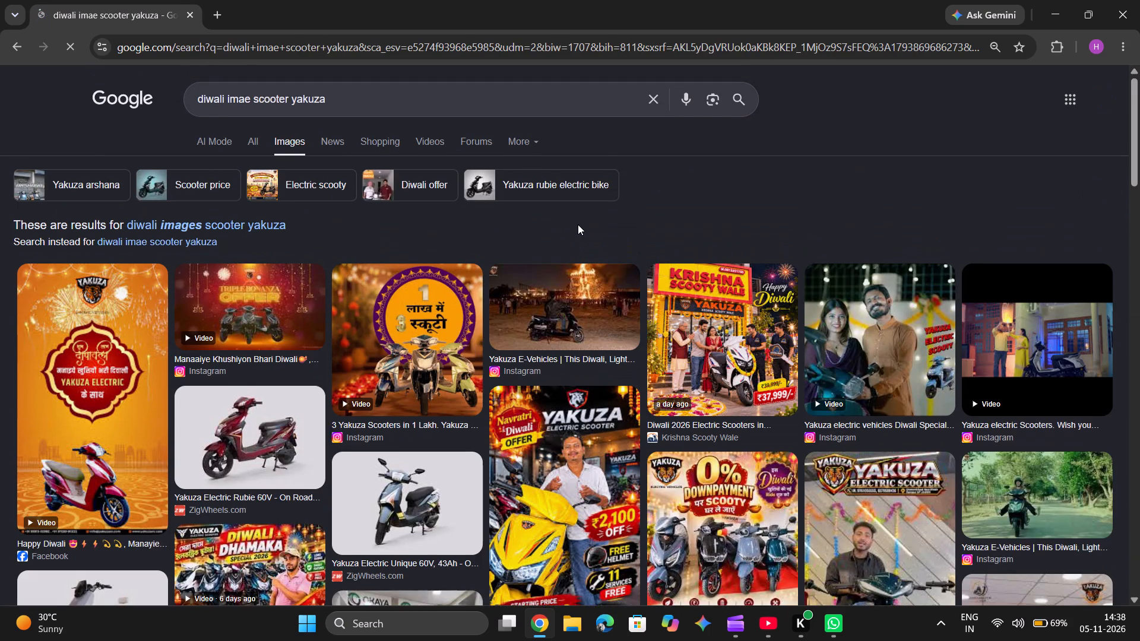
scroll(387, 304, "down", 1)
scroll(332, 394, "down", 1)
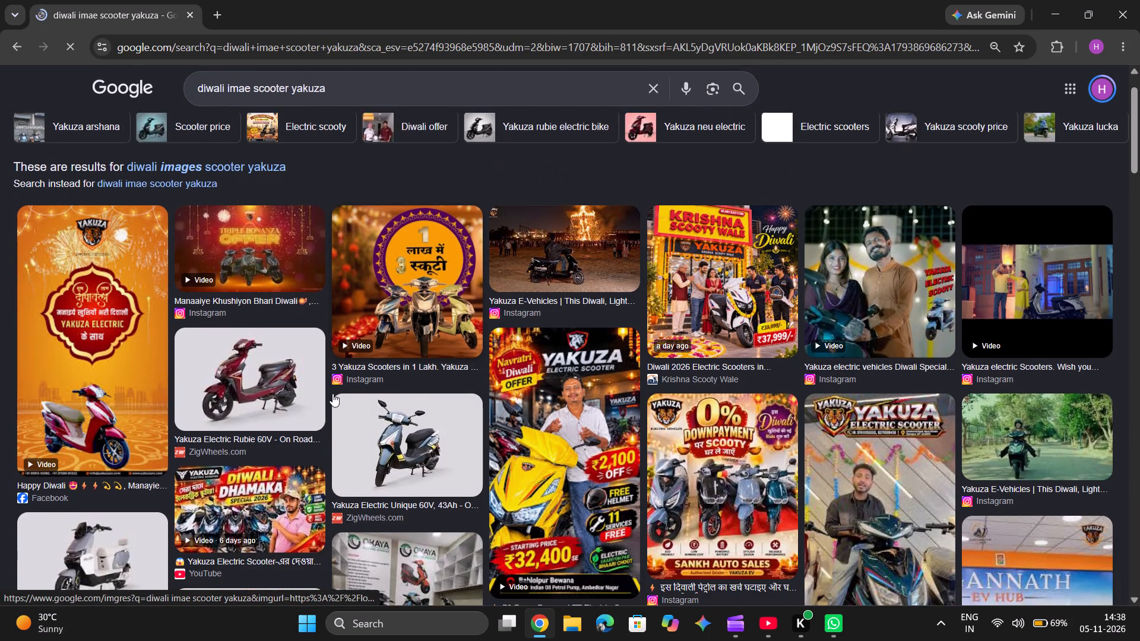
scroll(332, 394, "down", 1)
scroll(472, 409, "down", 1)
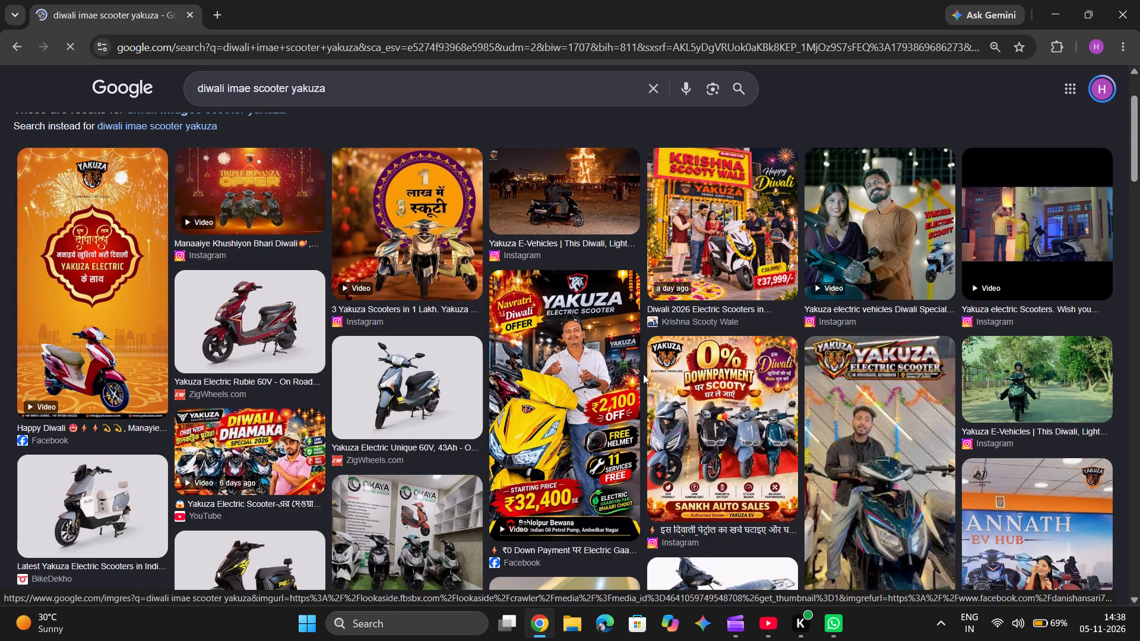
scroll(643, 374, "down", 6)
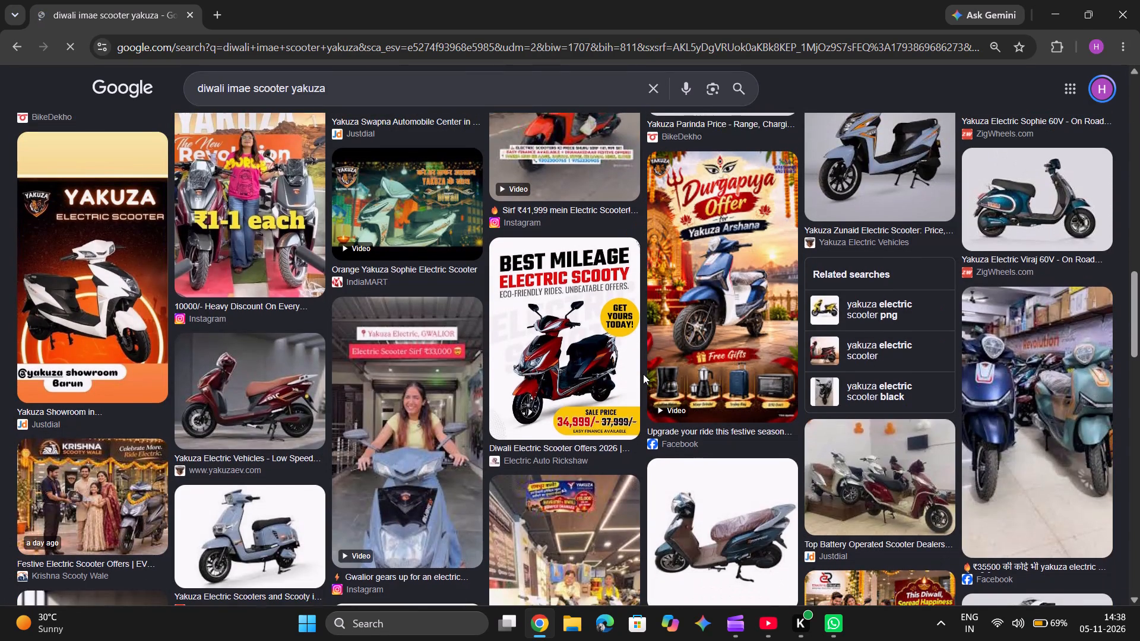
scroll(663, 285, "down", 4)
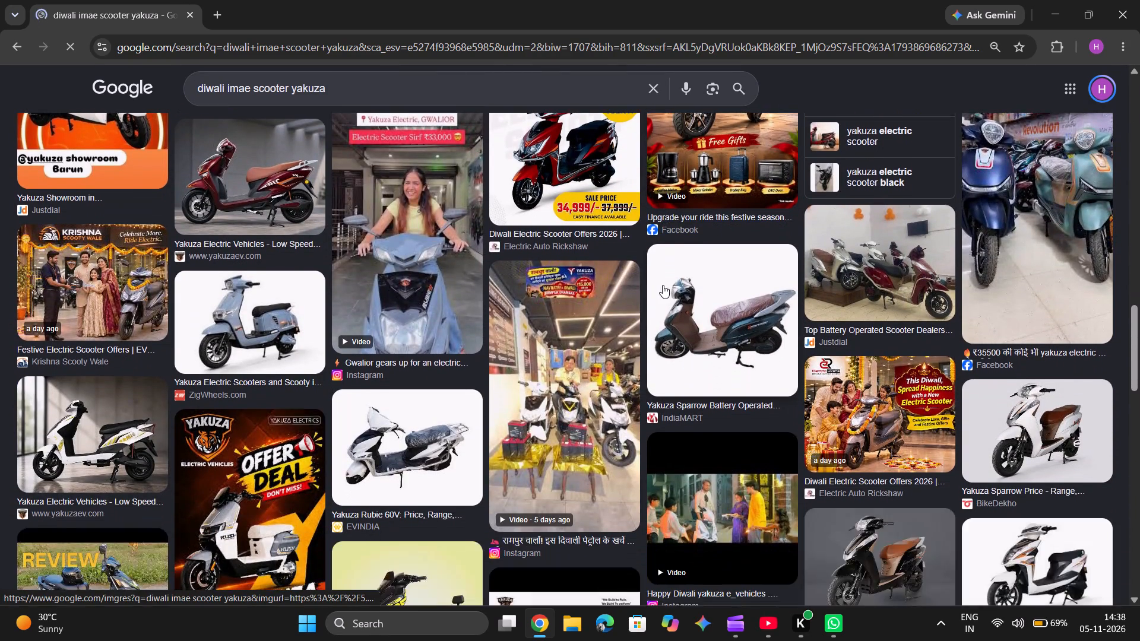
scroll(663, 285, "down", 1)
scroll(663, 285, "up", 4)
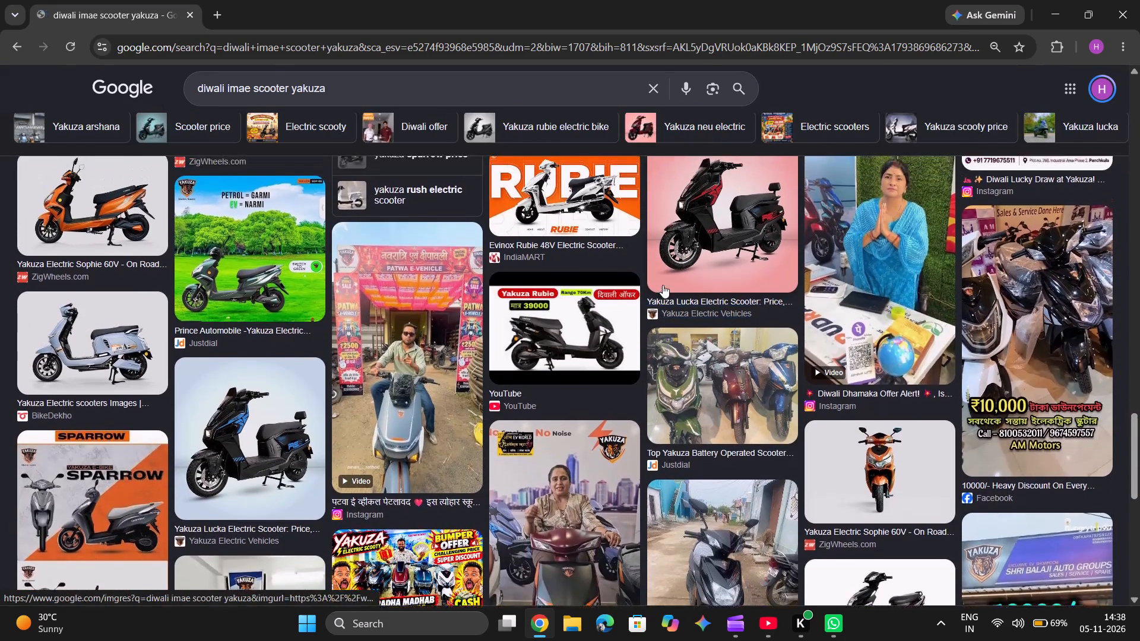
scroll(663, 285, "up", 1)
scroll(663, 285, "down", 3)
scroll(663, 285, "up", 4)
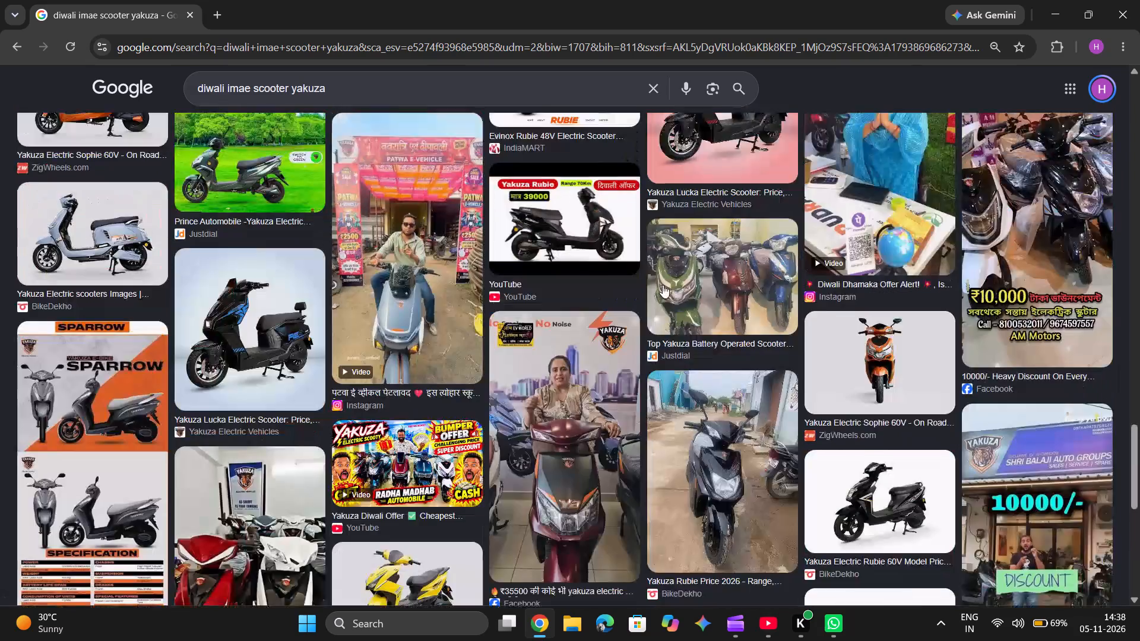
scroll(663, 285, "up", 12)
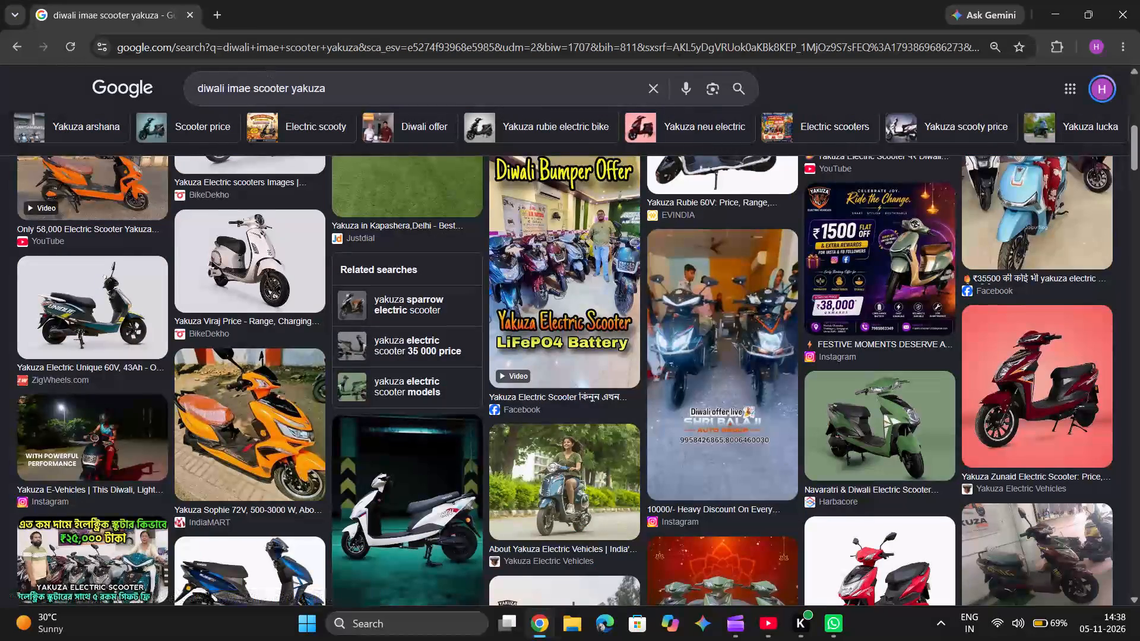
Change the image search to the suggested query "diwali banner background".
left_click_drag(334, 90, 226, 84)
key("BackSpace")
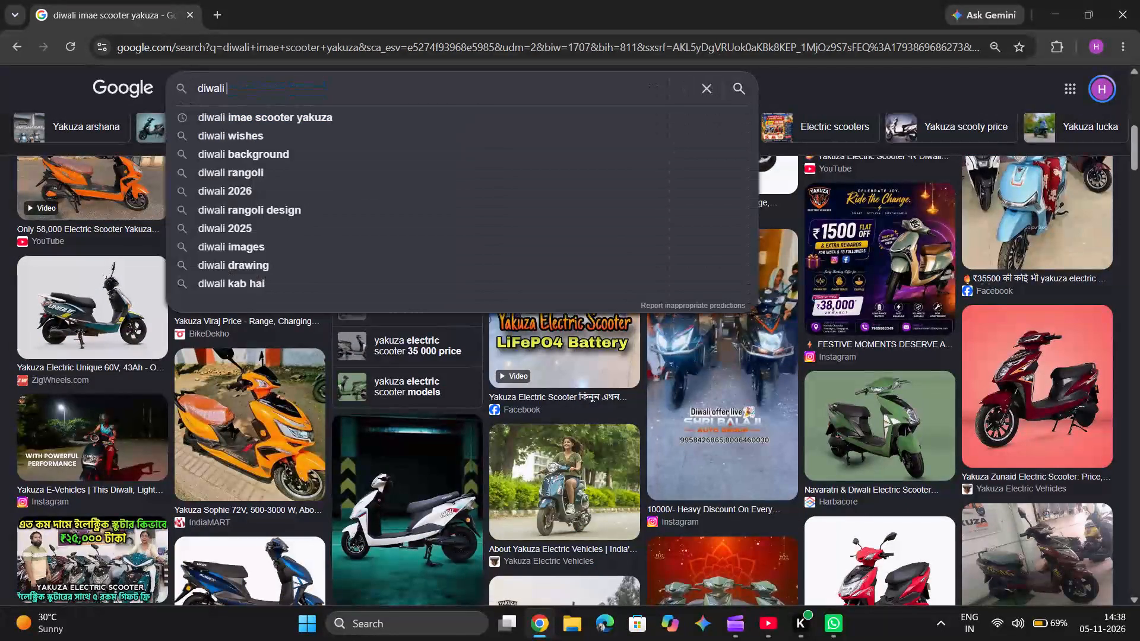
type("banner")
key("space")
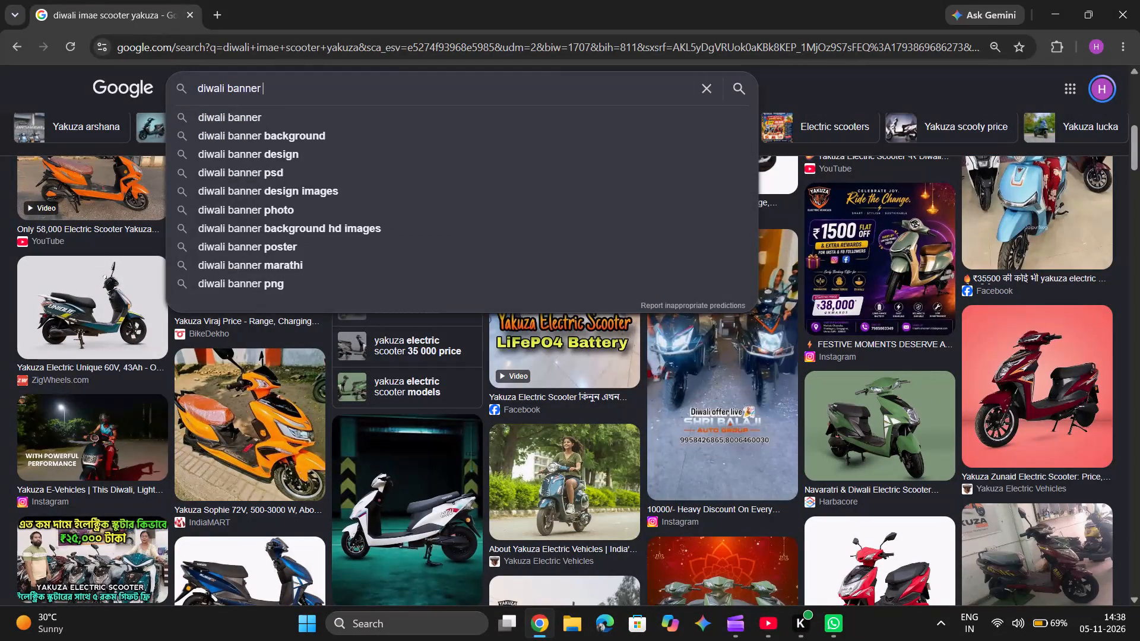
key("Down")
key("Return")
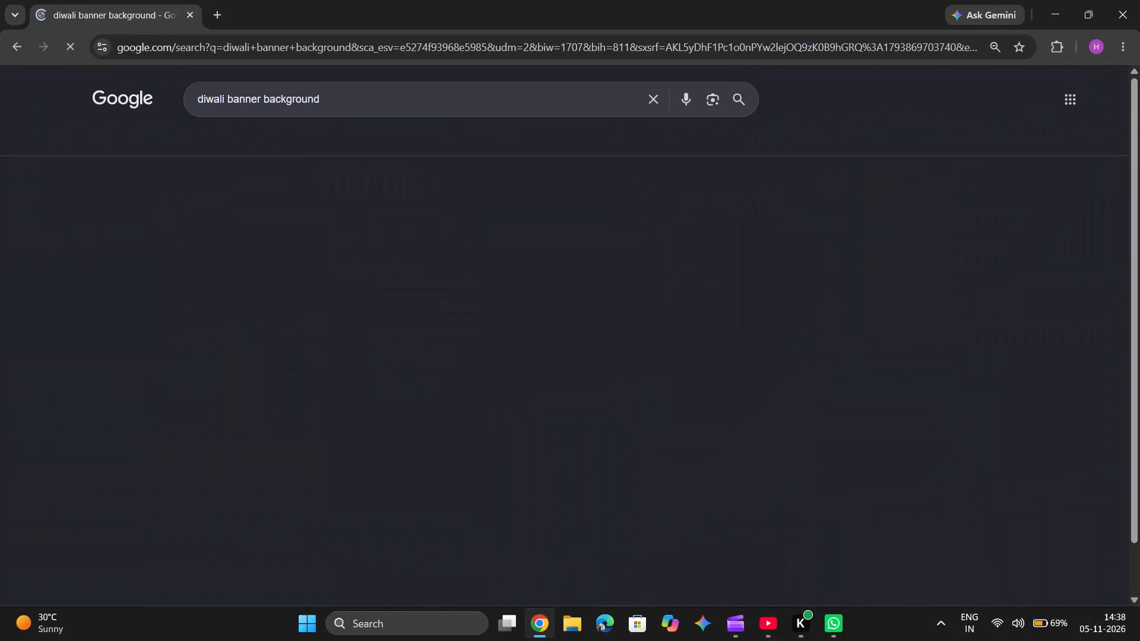
Look through the Diwali banner background images for a suitable festive backdrop.
scroll(265, 285, "down", 1)
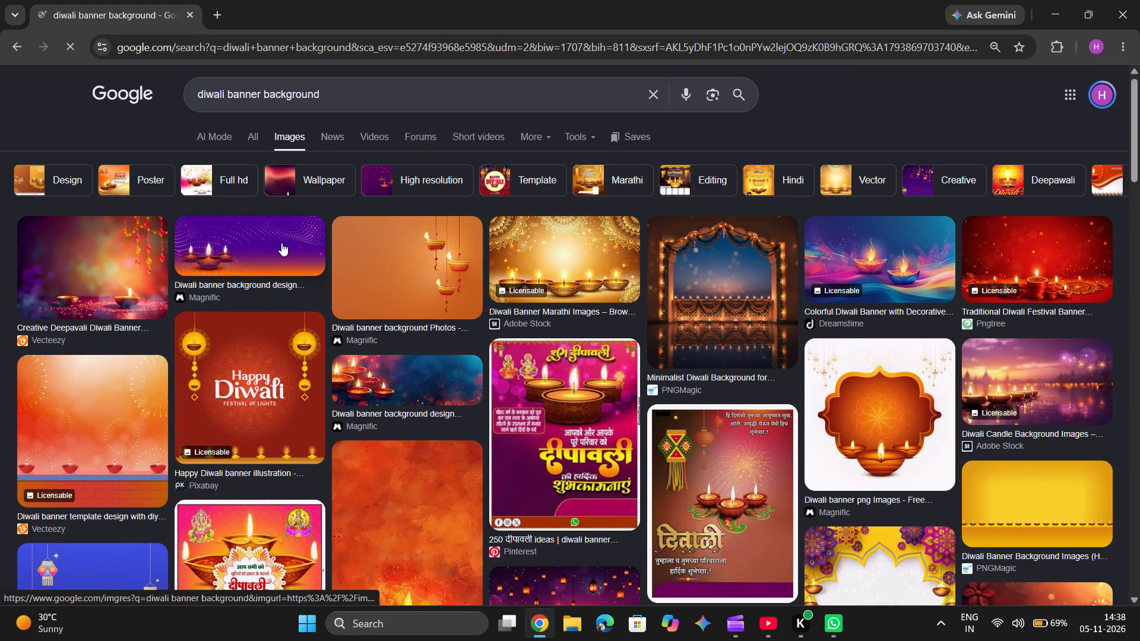
scroll(254, 305, "down", 1)
scroll(716, 302, "down", 1)
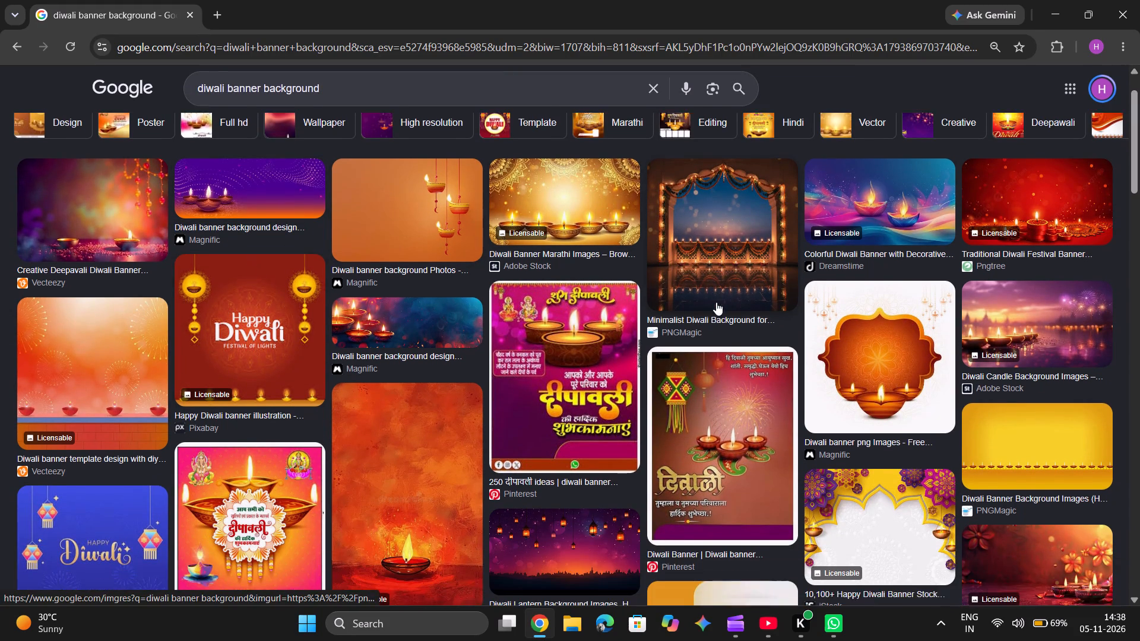
scroll(778, 381, "down", 4)
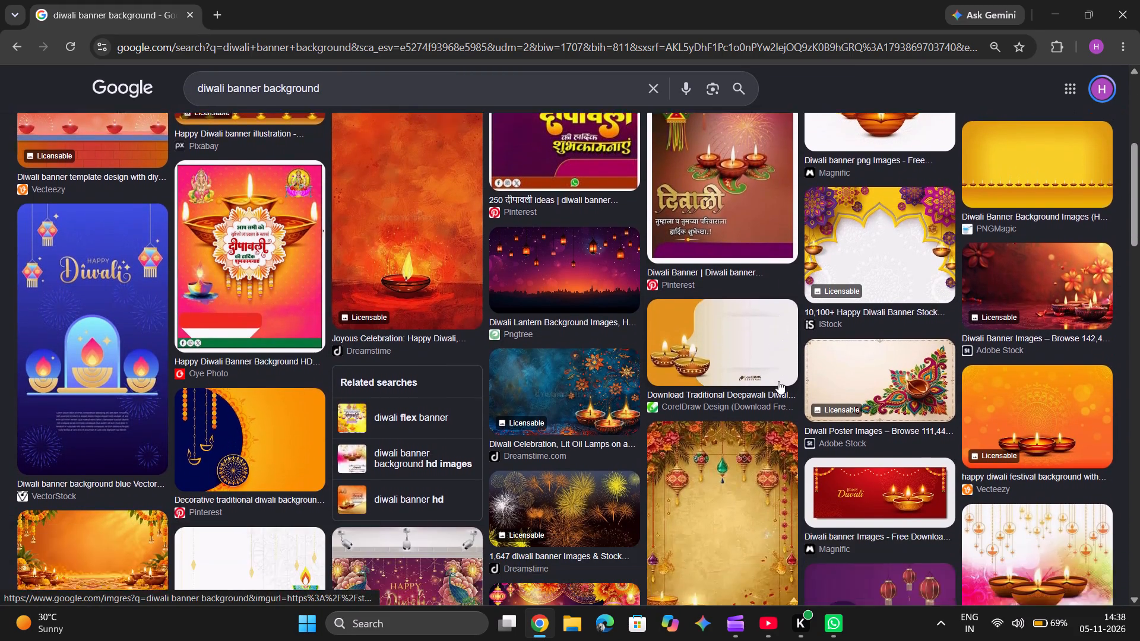
scroll(778, 381, "down", 3)
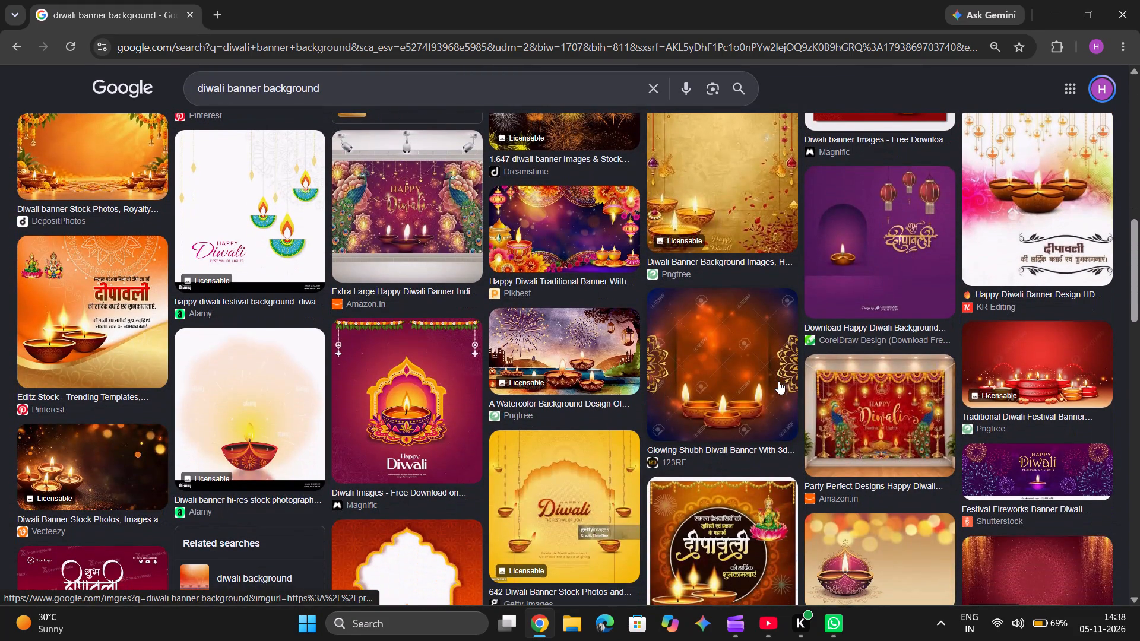
scroll(778, 381, "up", 9)
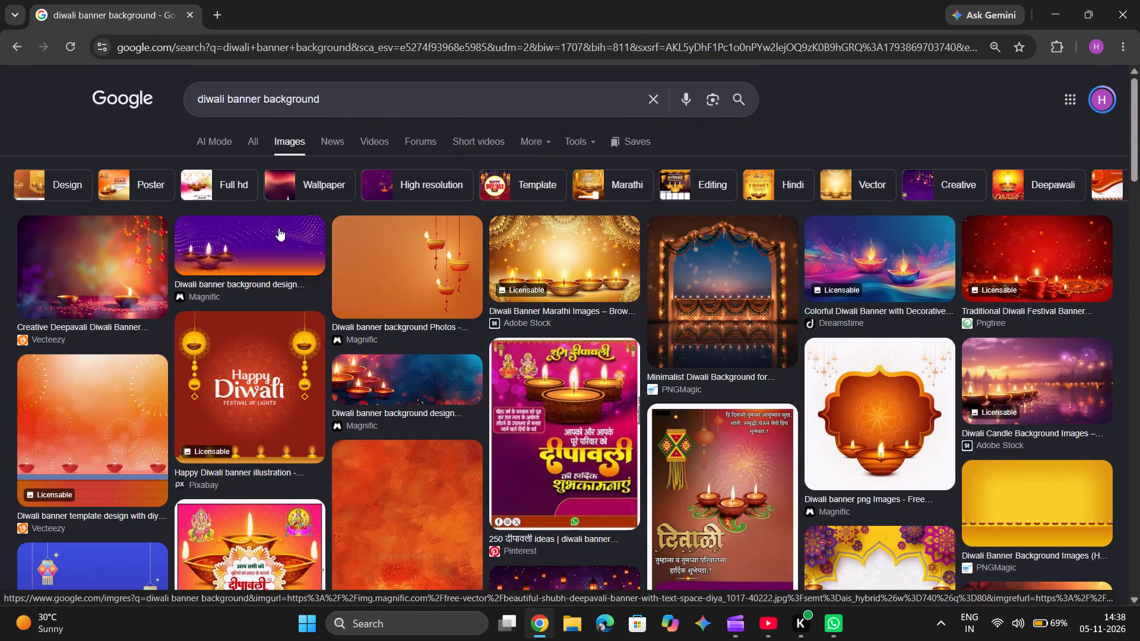
scroll(707, 371, "down", 1)
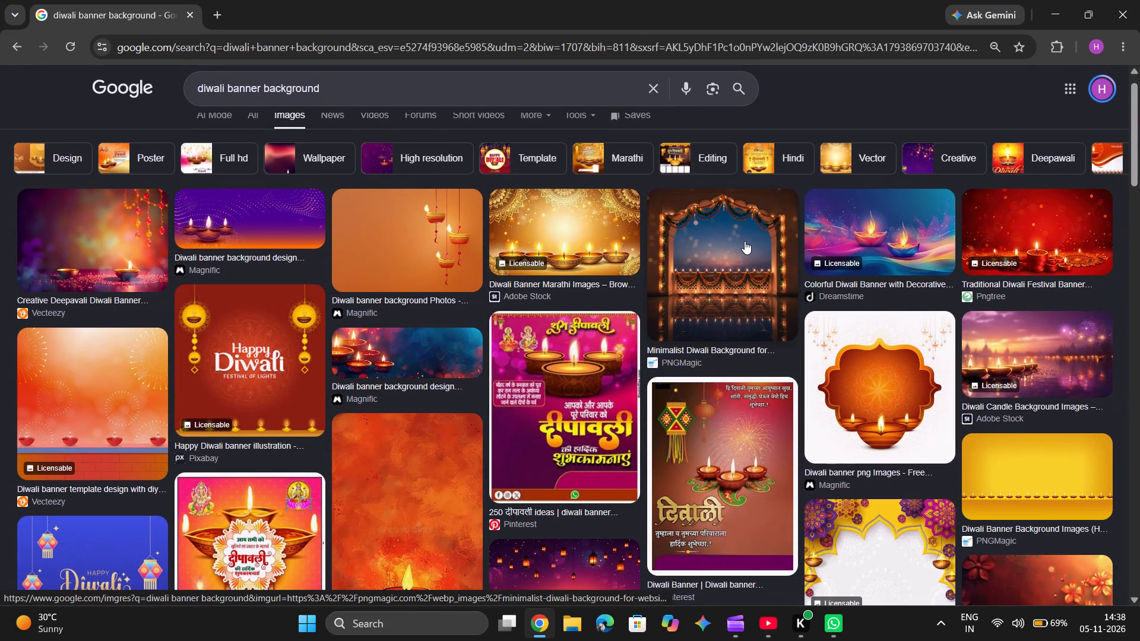
Preview the PNGMagic image "Minimalist Diwali Background for Website Banner" and view its details.
left_click(745, 241)
scroll(774, 354, "down", 3)
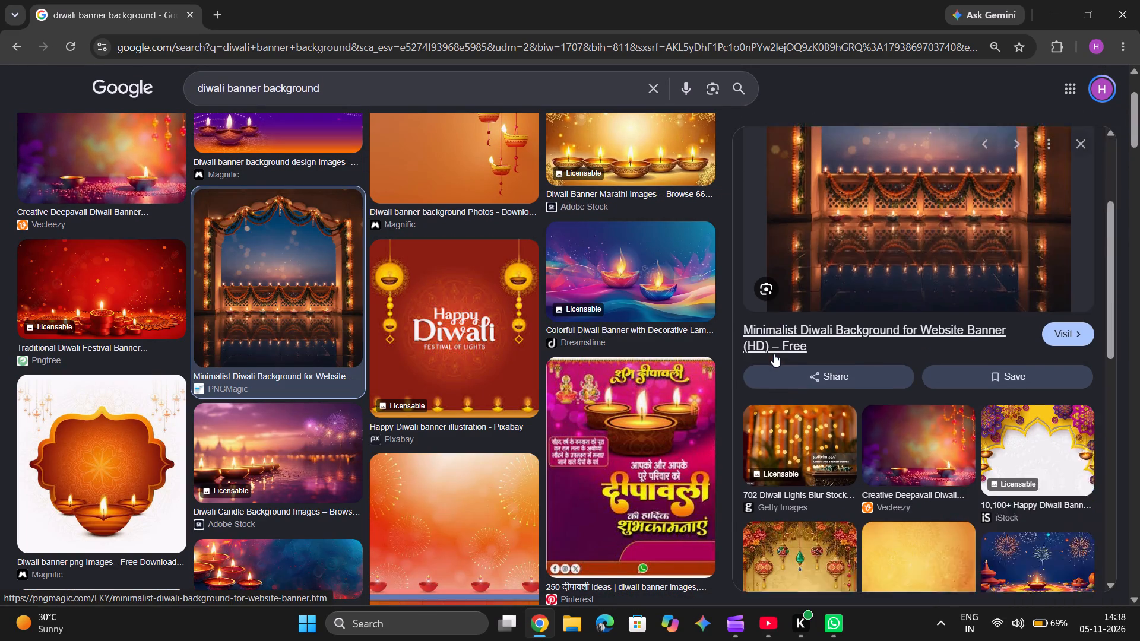
Look through further Diwali banner background images for a suitable festive backdrop.
scroll(589, 364, "down", 6)
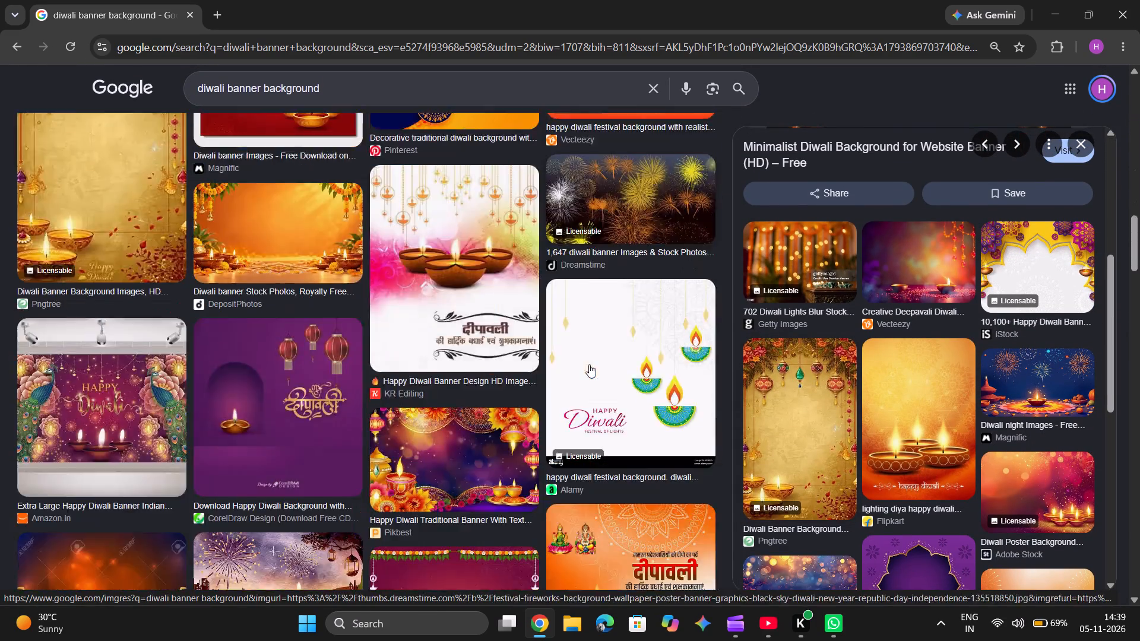
scroll(589, 364, "up", 5)
scroll(589, 364, "down", 4)
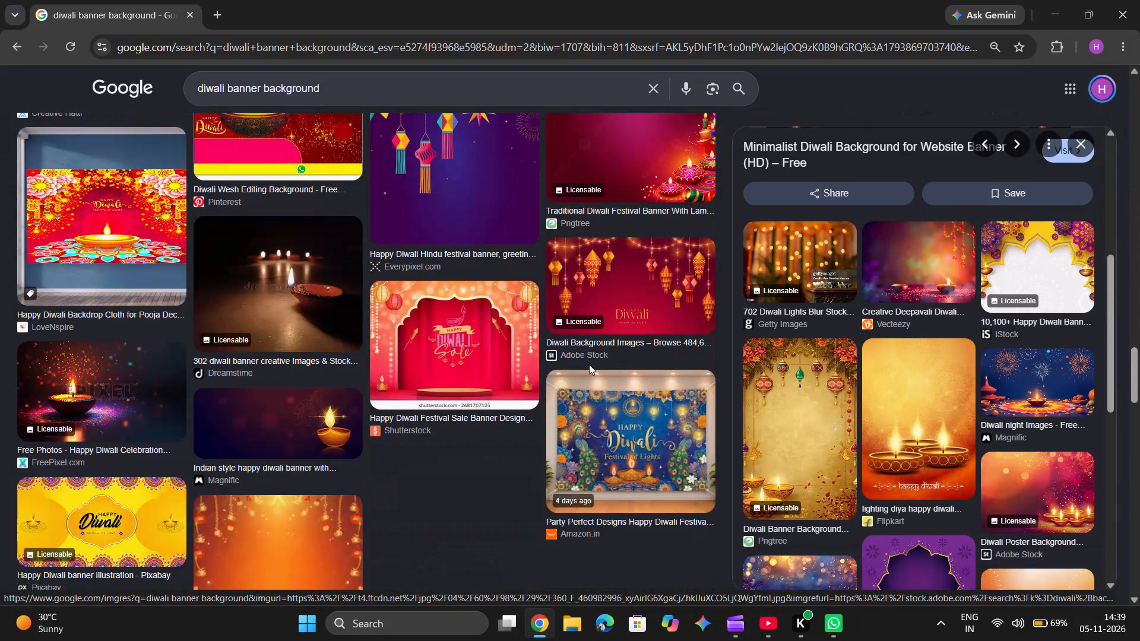
scroll(589, 364, "up", 8)
Narrow the Diwali banner background image search with the suggested "Wallpaper" refinement.
left_click(287, 114)
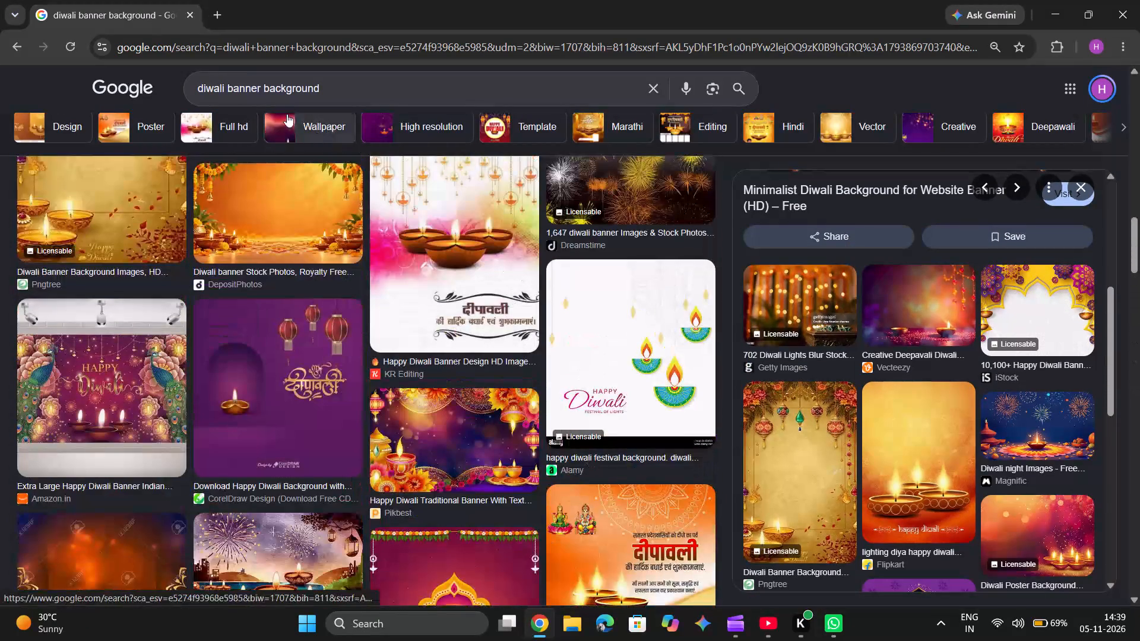
Preview the Dreamstime "Joyous Celebration" image of a single diya on an orange background, and close the preview.
left_click(389, 258)
scroll(389, 258, "down", 2)
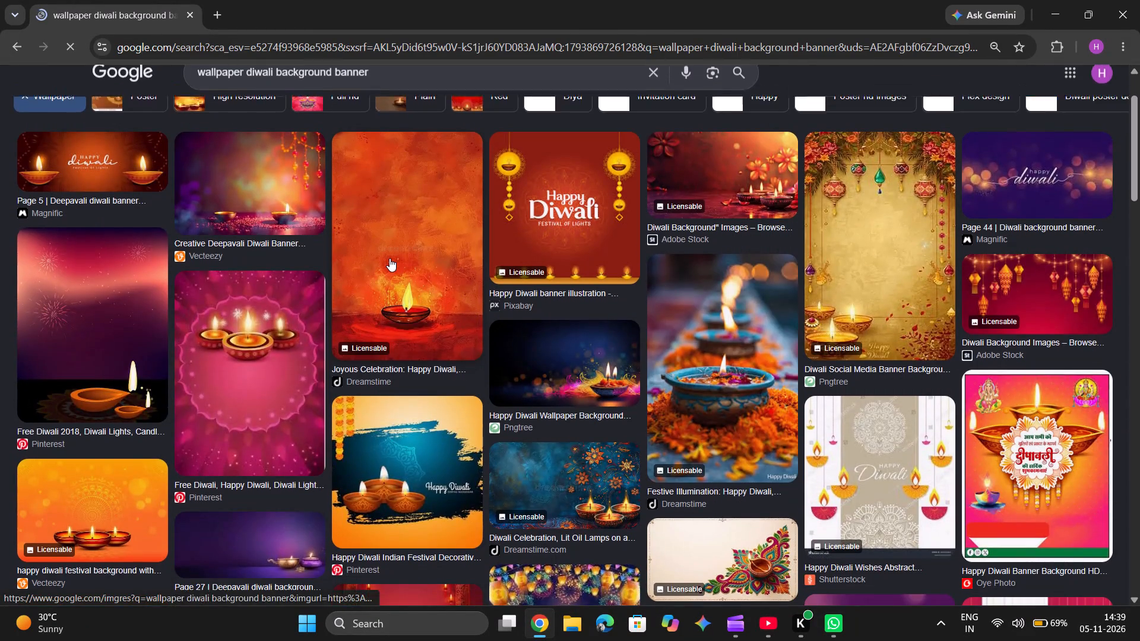
scroll(576, 331, "down", 1)
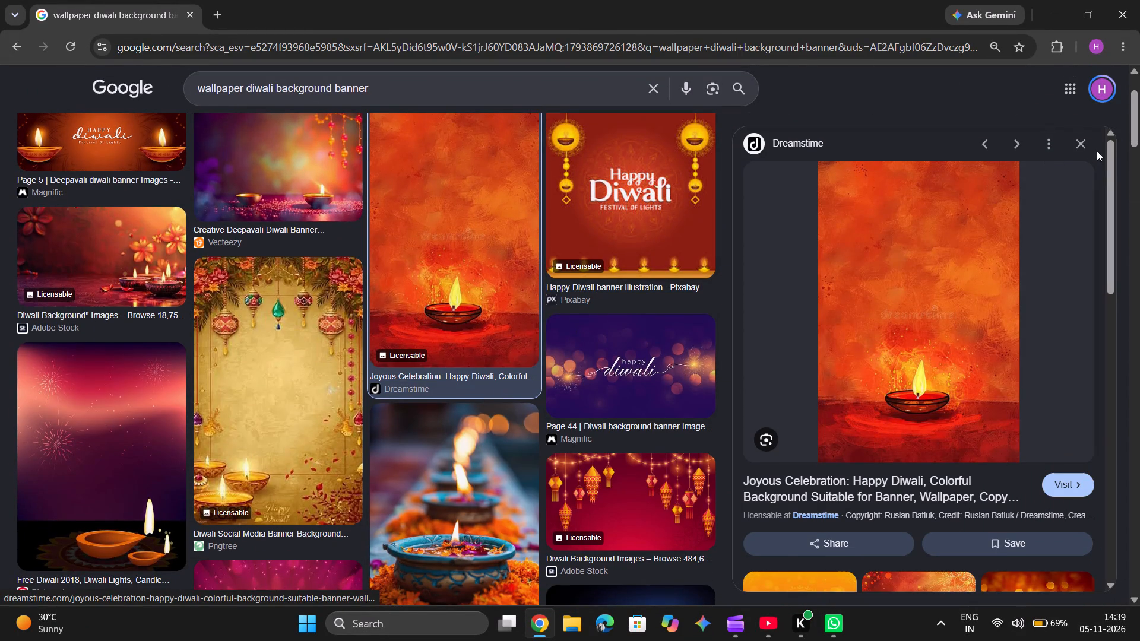
left_click(1080, 141)
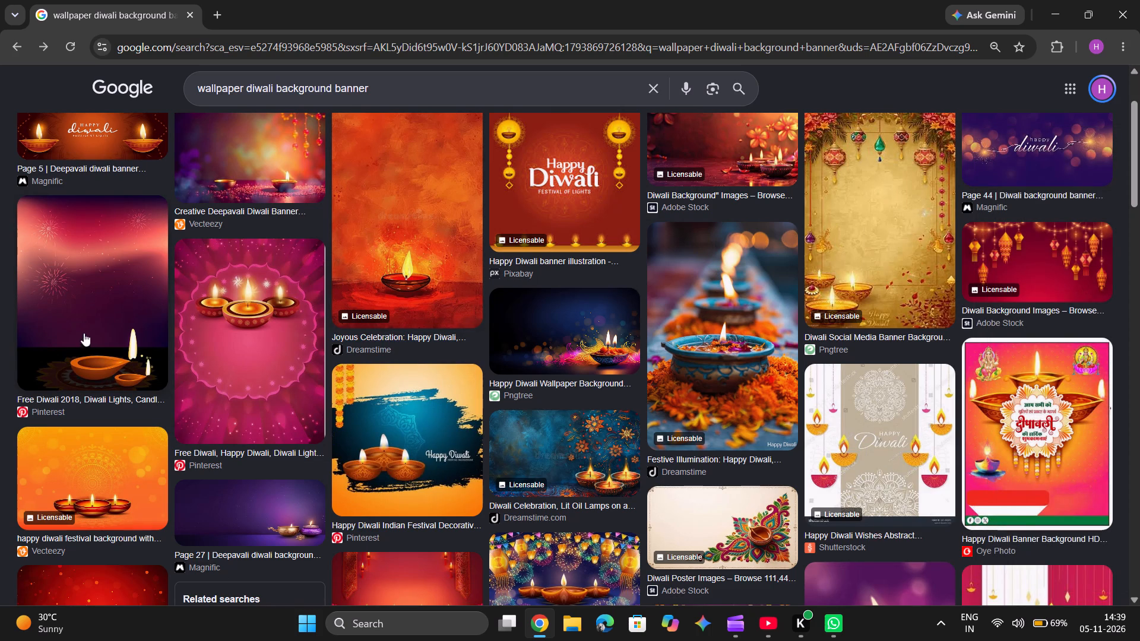
Look through the Diwali wallpaper image results for a backdrop that suits the vertical promotional video.
scroll(185, 383, "down", 5)
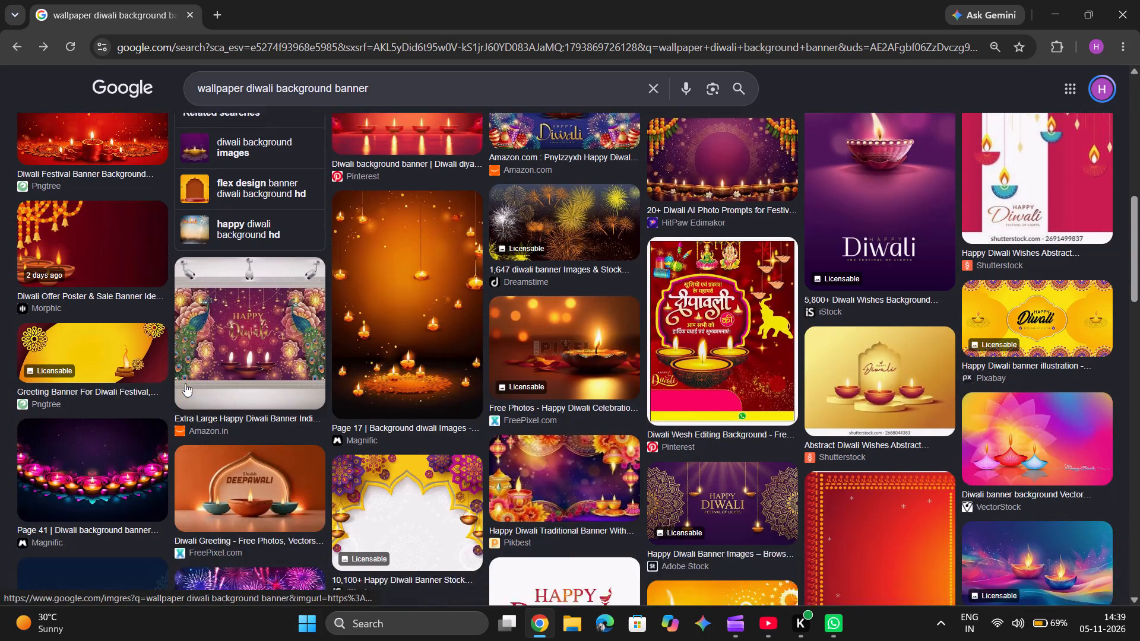
scroll(185, 383, "up", 1)
scroll(594, 374, "up", 1)
scroll(594, 374, "down", 3)
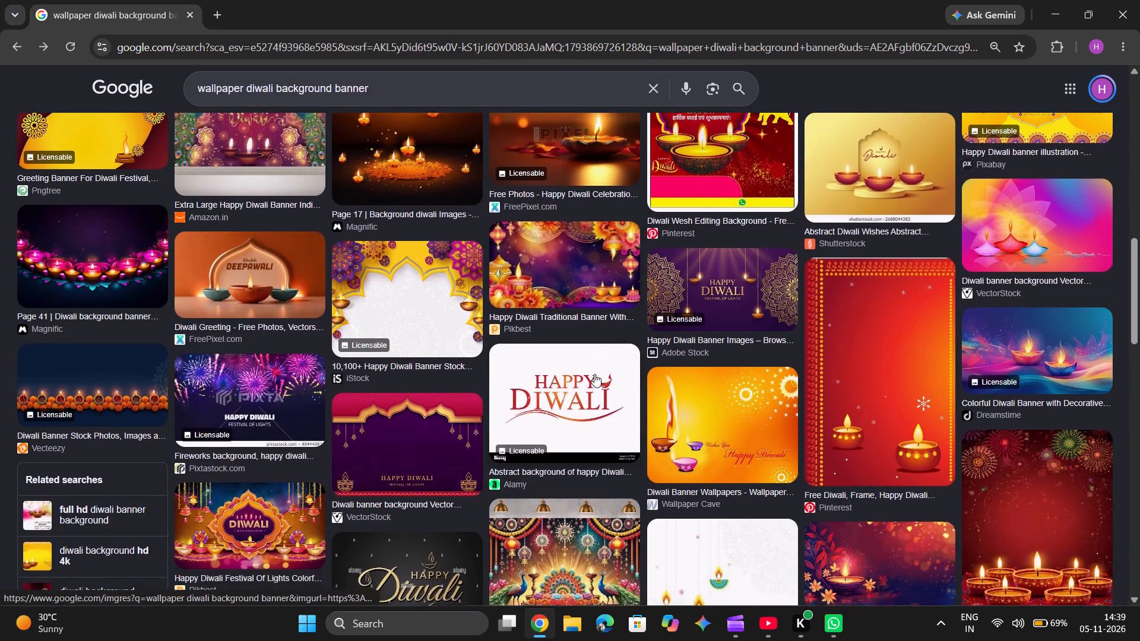
scroll(594, 374, "down", 3)
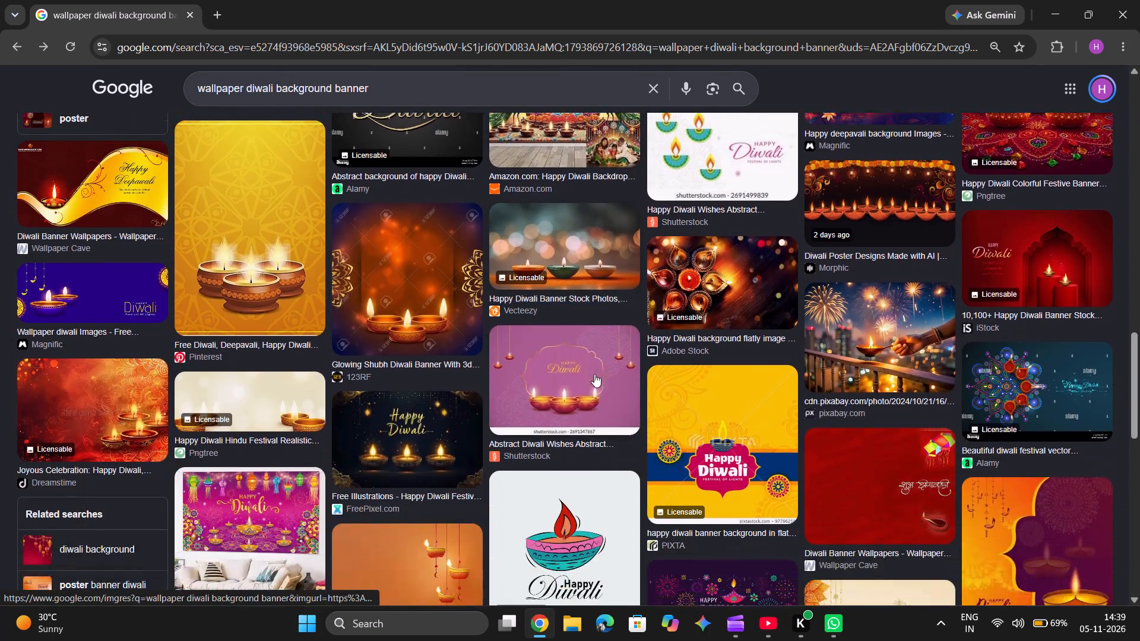
scroll(594, 374, "up", 2)
scroll(816, 312, "up", 2)
scroll(943, 338, "down", 2)
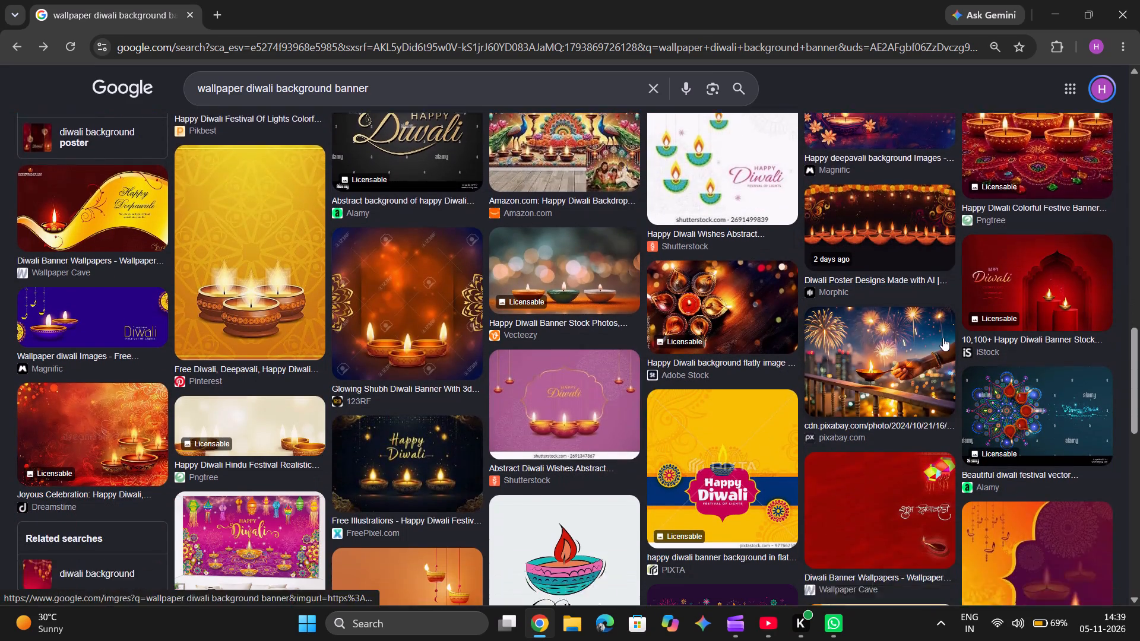
scroll(943, 338, "down", 2)
scroll(453, 424, "down", 4)
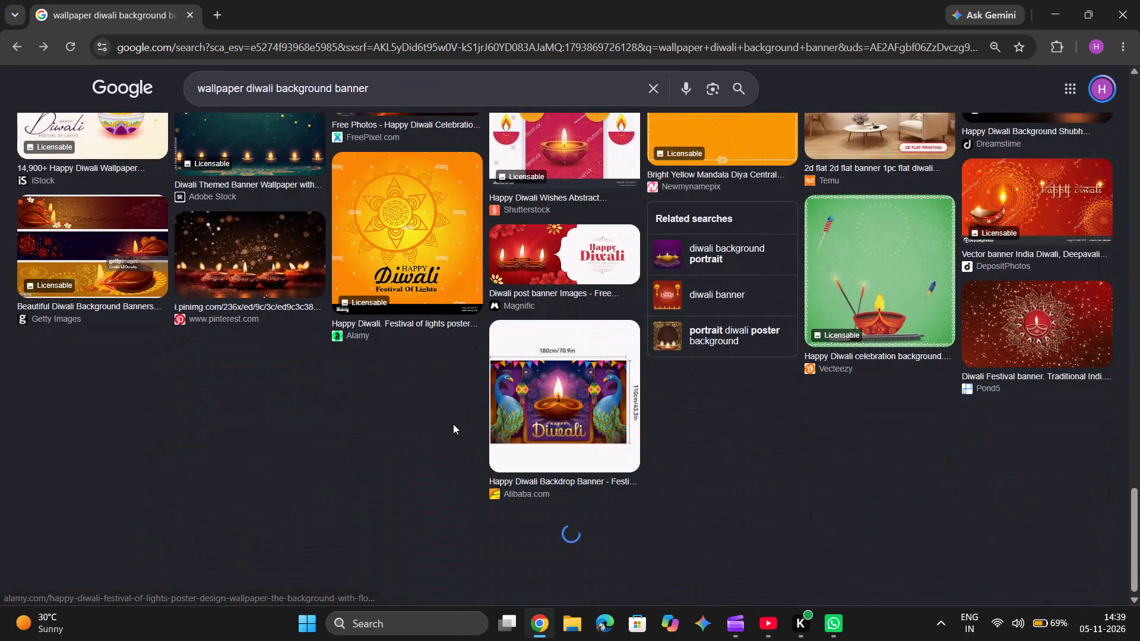
scroll(453, 424, "up", 1)
scroll(464, 493, "up", 1)
scroll(464, 493, "down", 3)
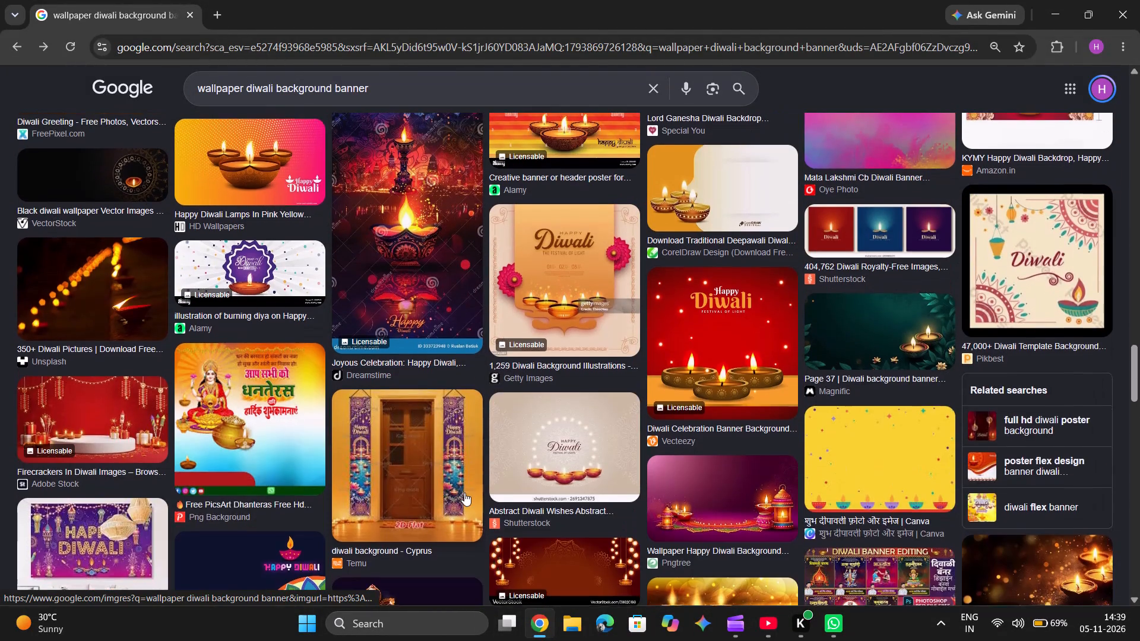
scroll(464, 493, "down", 4)
scroll(464, 493, "up", 3)
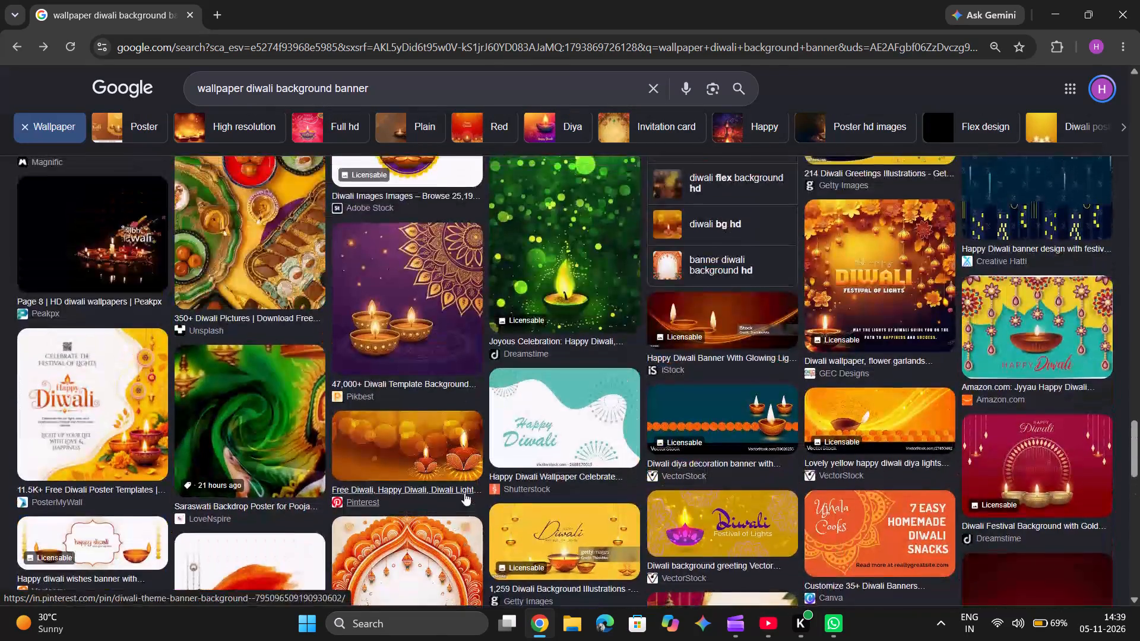
scroll(464, 493, "up", 2)
Preview the Pinterest "Diwali Festival Background" image with three diyas, and close the preview.
left_click(736, 342)
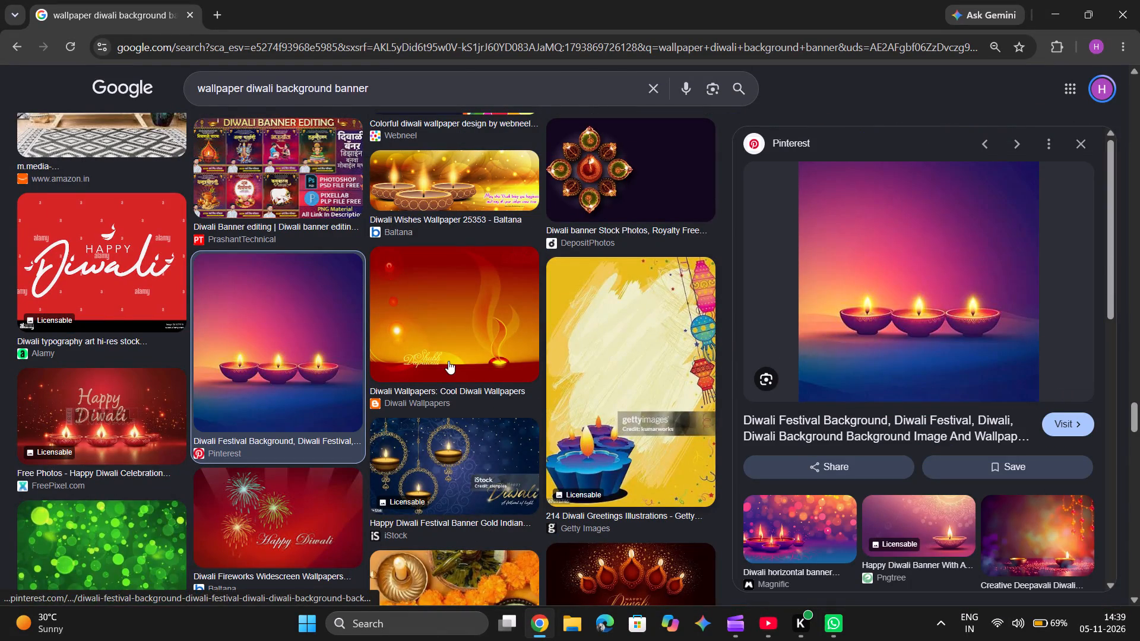
left_click(1076, 132)
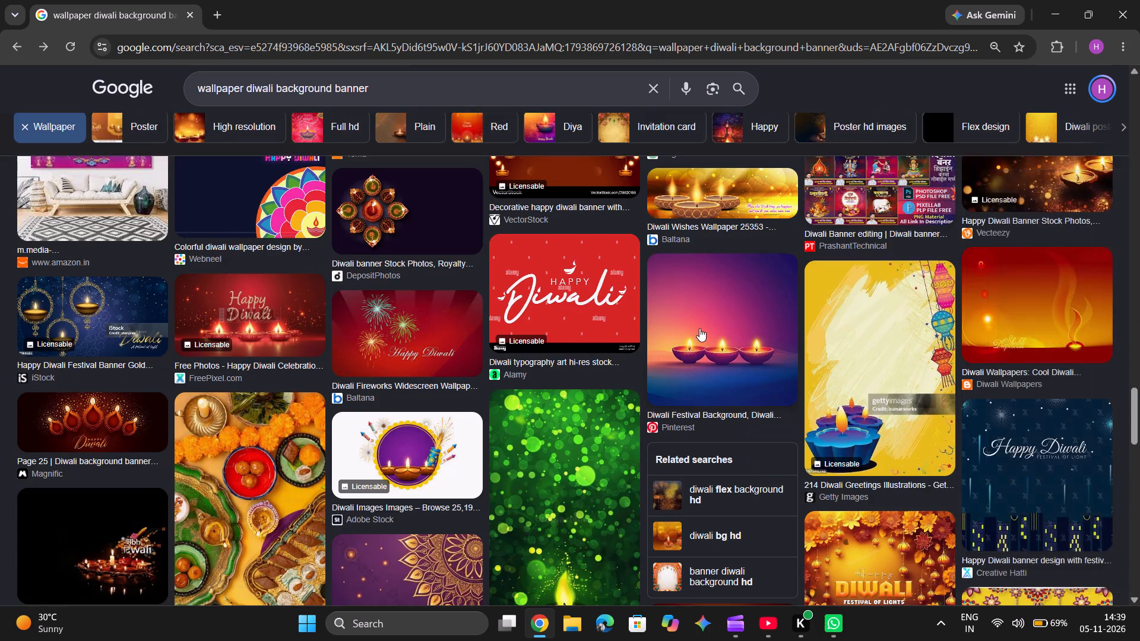
Look back through the wallpaper results and preview the Magnific "Page 17 | Background diwali Images" picture with floating diyas.
scroll(699, 328, "down", 3)
scroll(699, 328, "up", 2)
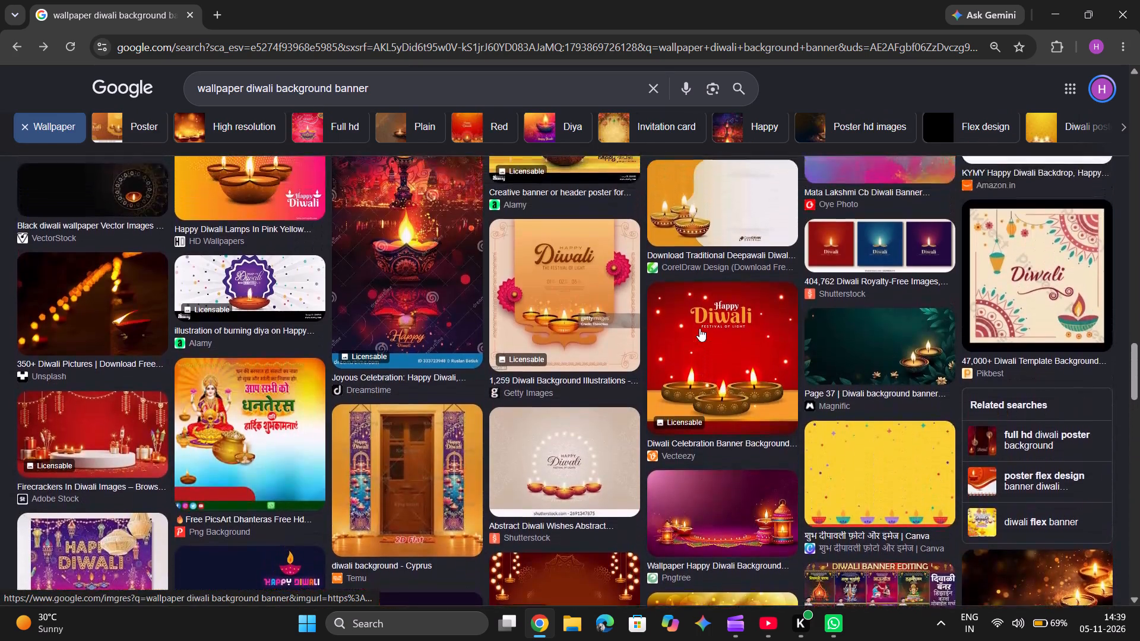
scroll(699, 328, "up", 11)
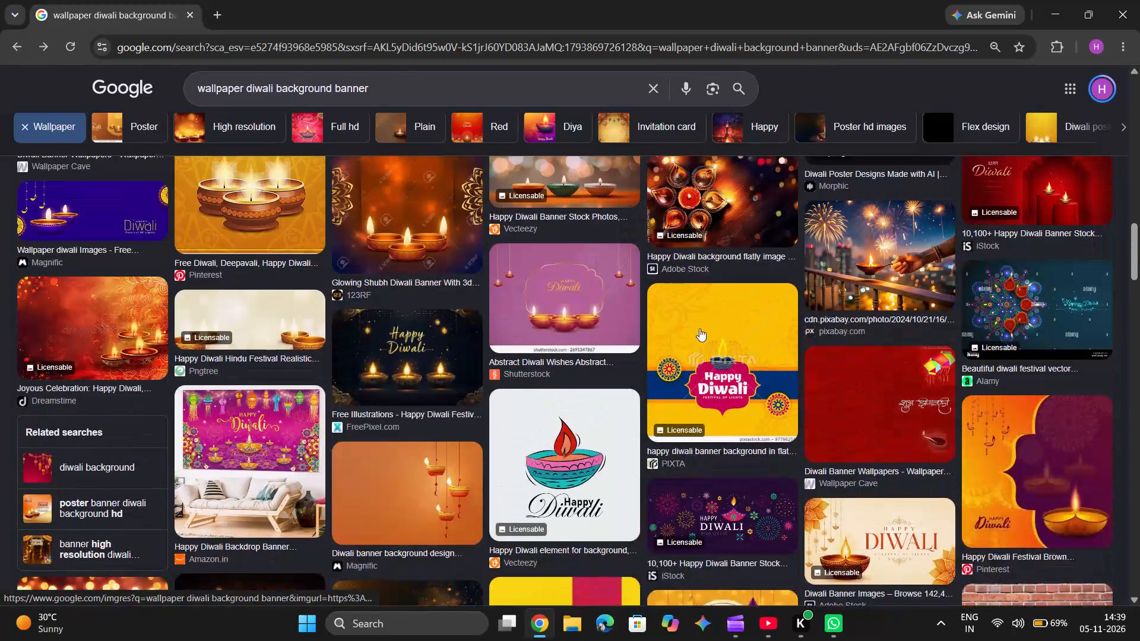
scroll(699, 328, "up", 7)
scroll(699, 328, "down", 1)
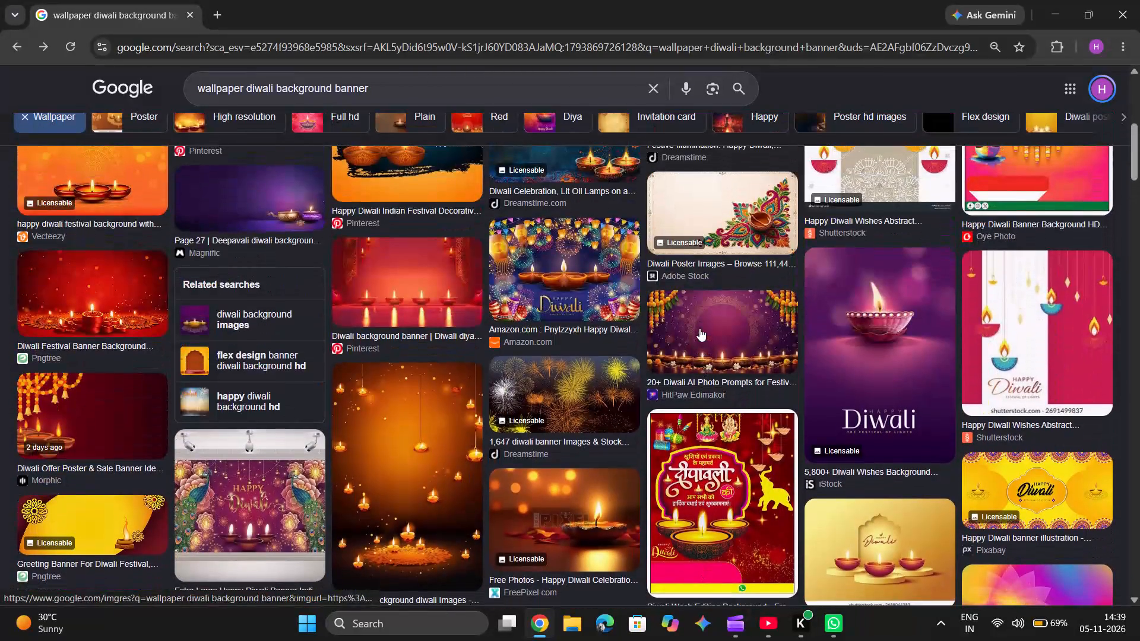
left_click(413, 440)
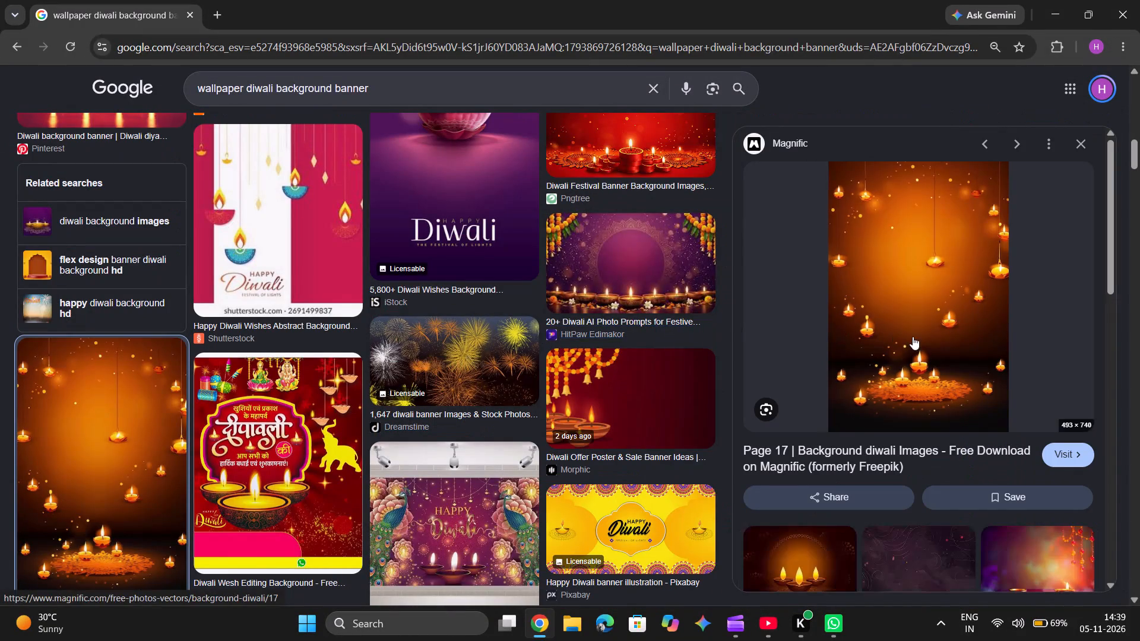
left_click(1073, 156)
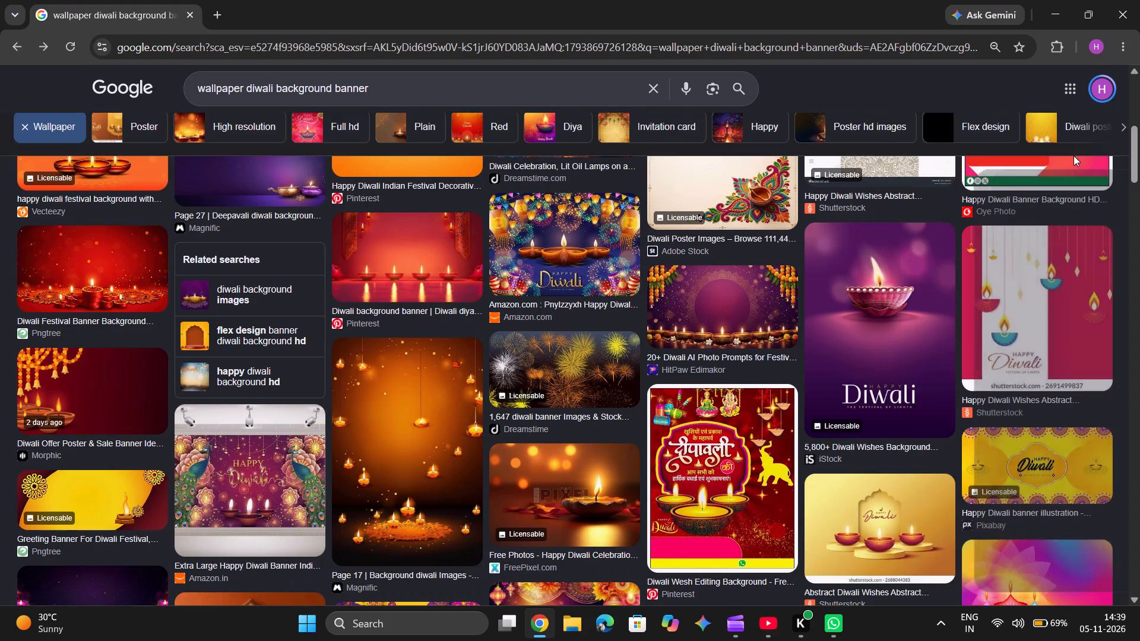
Review the first wallpaper results and preview the orange Dreamstime "Joyous Celebration" image again.
scroll(750, 297, "up", 2)
scroll(910, 391, "up", 2)
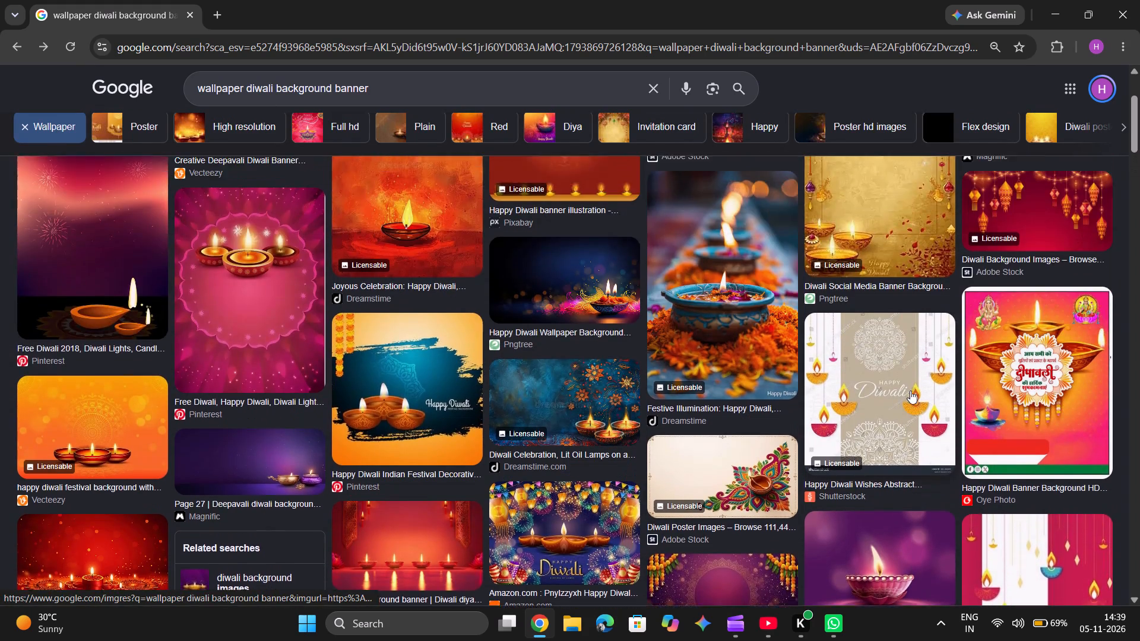
scroll(910, 391, "up", 2)
left_click(385, 366)
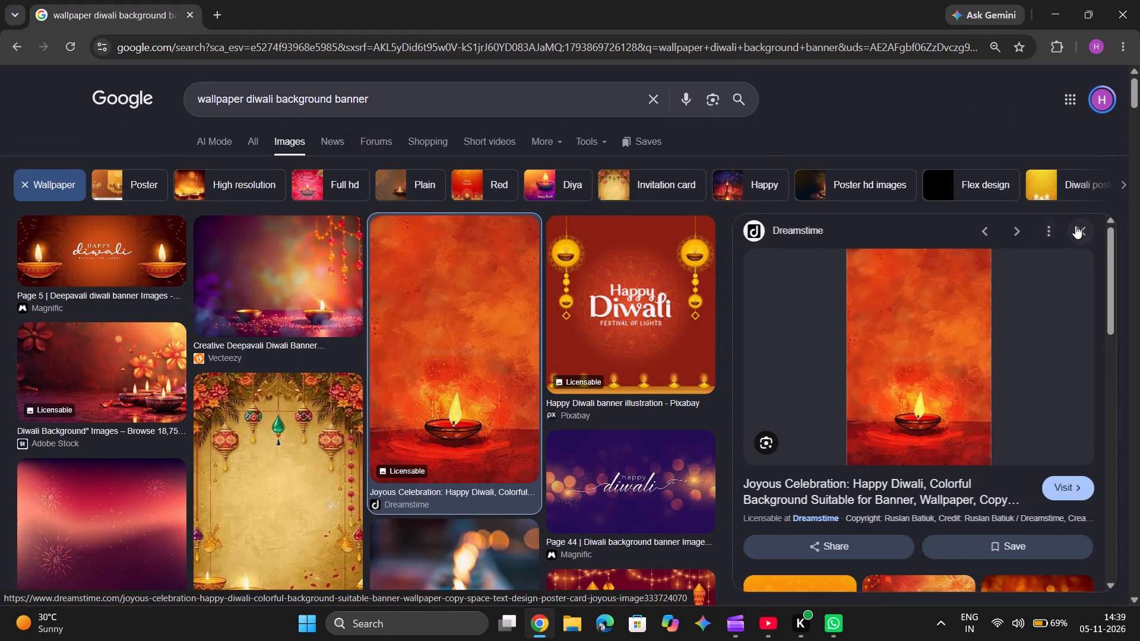
left_click(1081, 221)
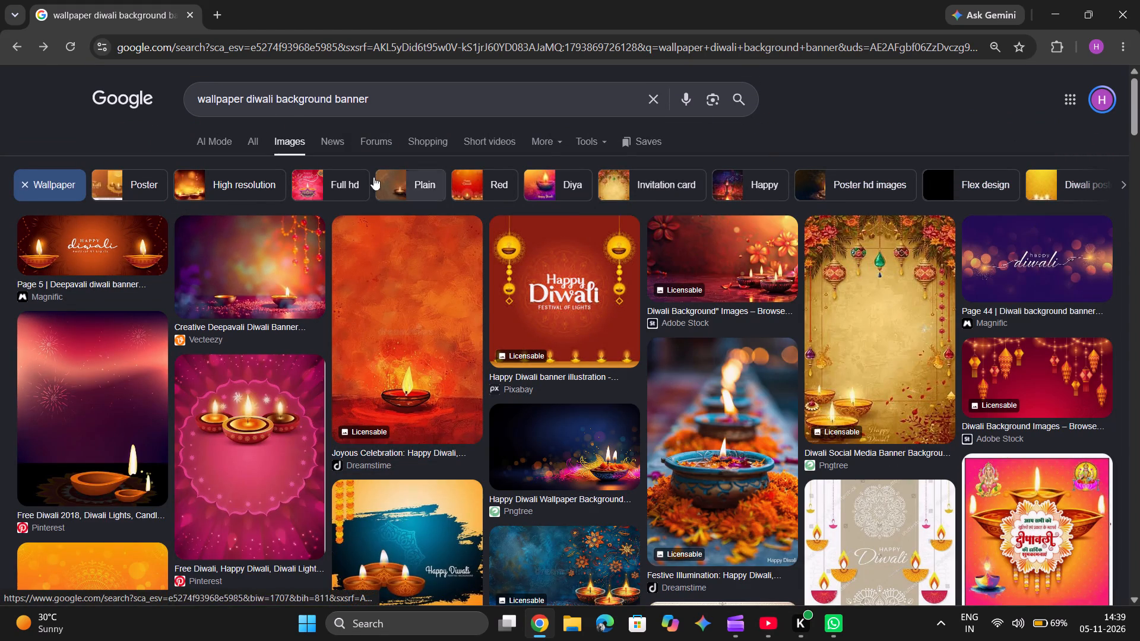
Refine the Diwali wallpaper image search with the suggested "Diwali 2025" filter.
scroll(692, 166, "left", 2)
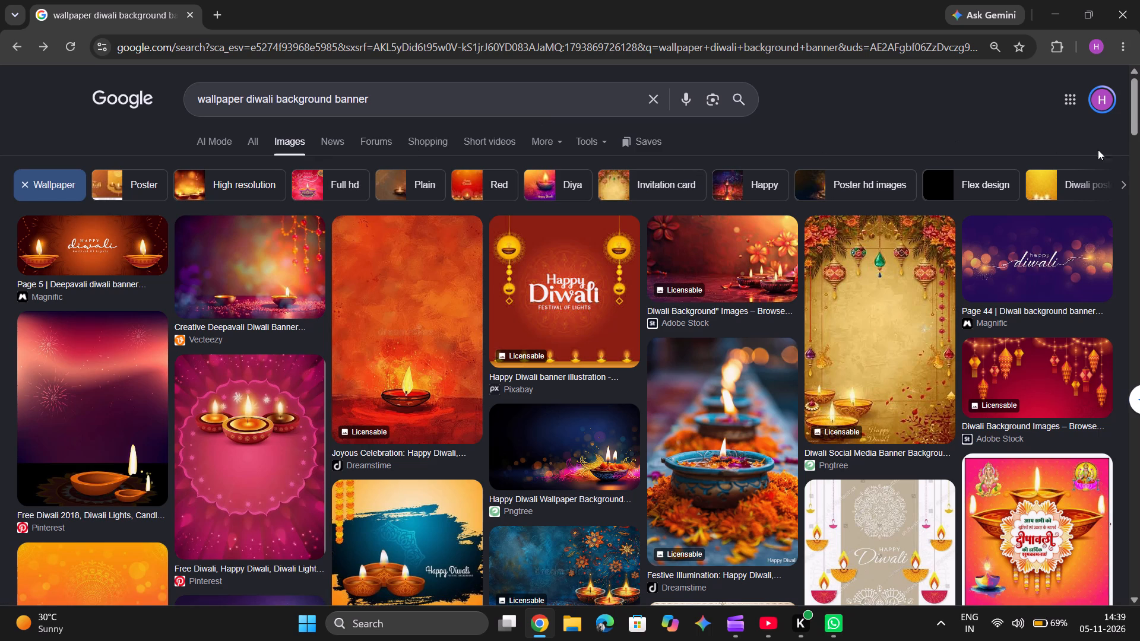
left_click(1121, 177)
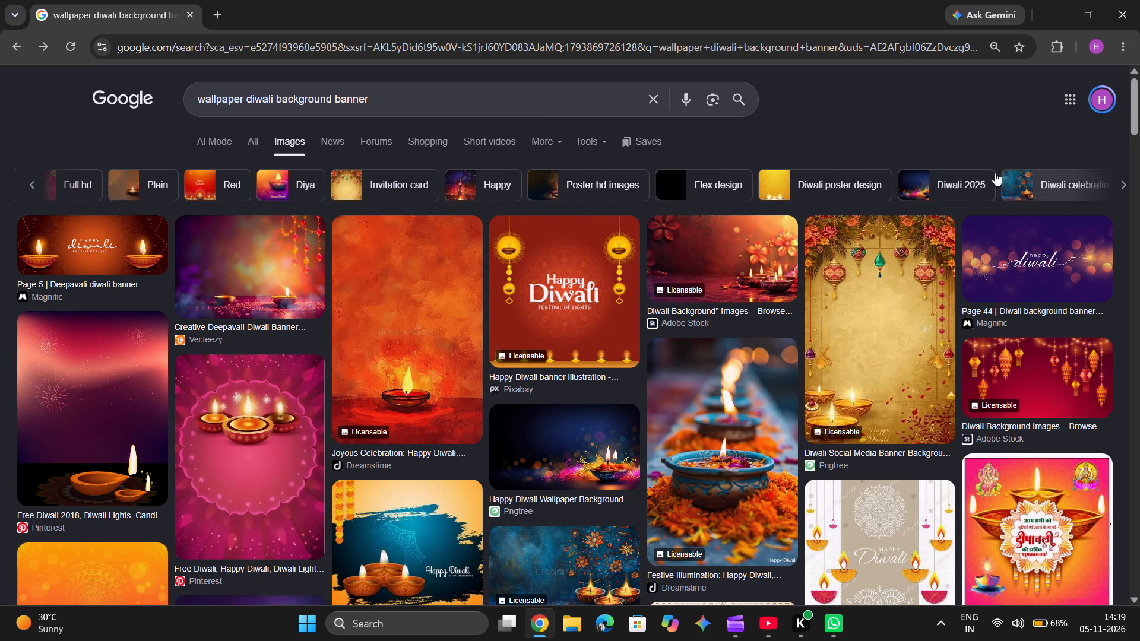
left_click(957, 187)
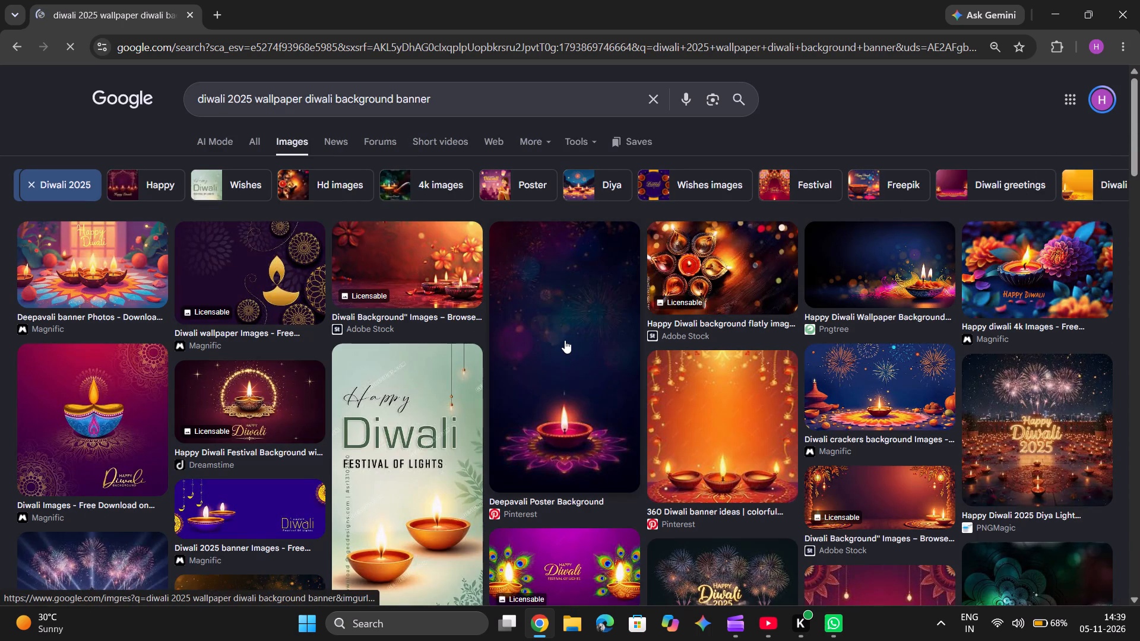
Save the Pinterest "Deepavali Poster Background" image to the computer as "diwali image".
left_click(565, 340)
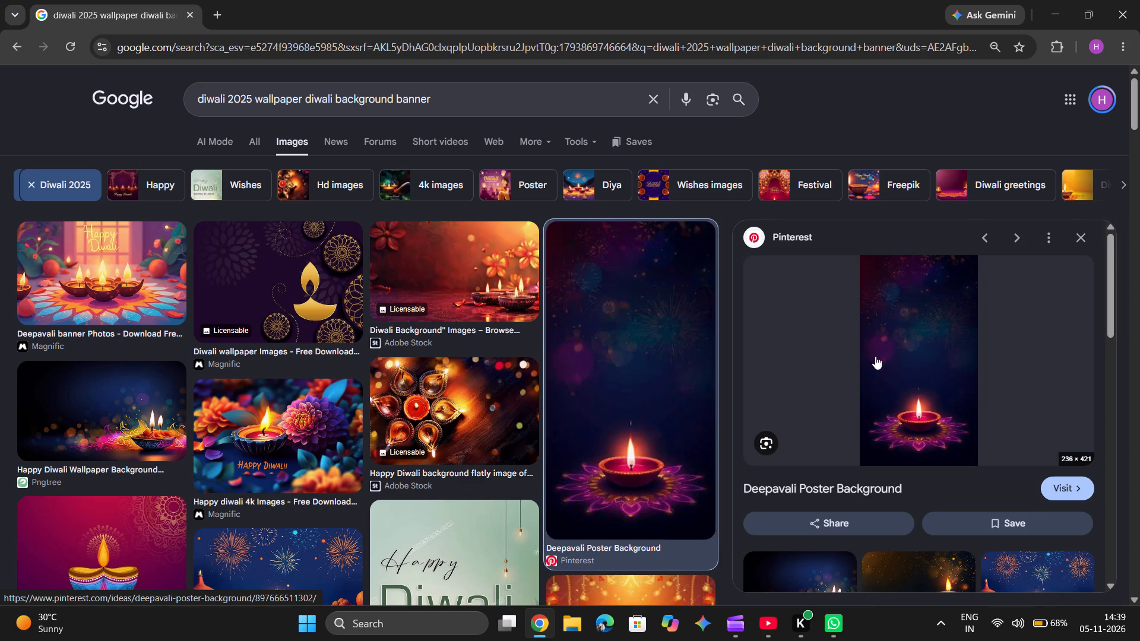
right_click(875, 356)
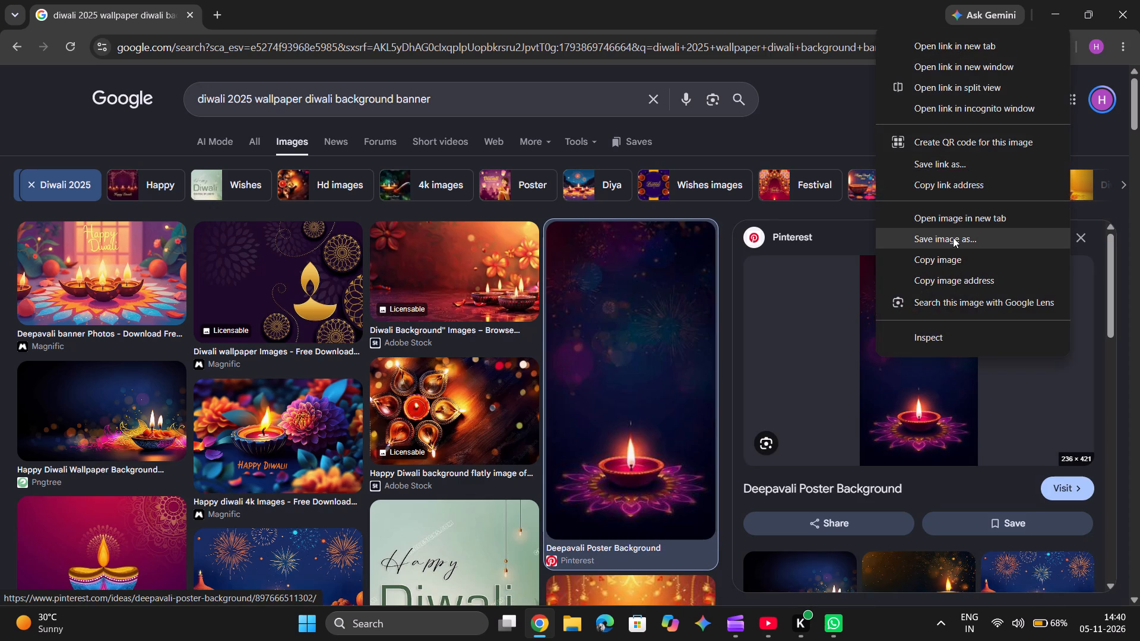
left_click(953, 237)
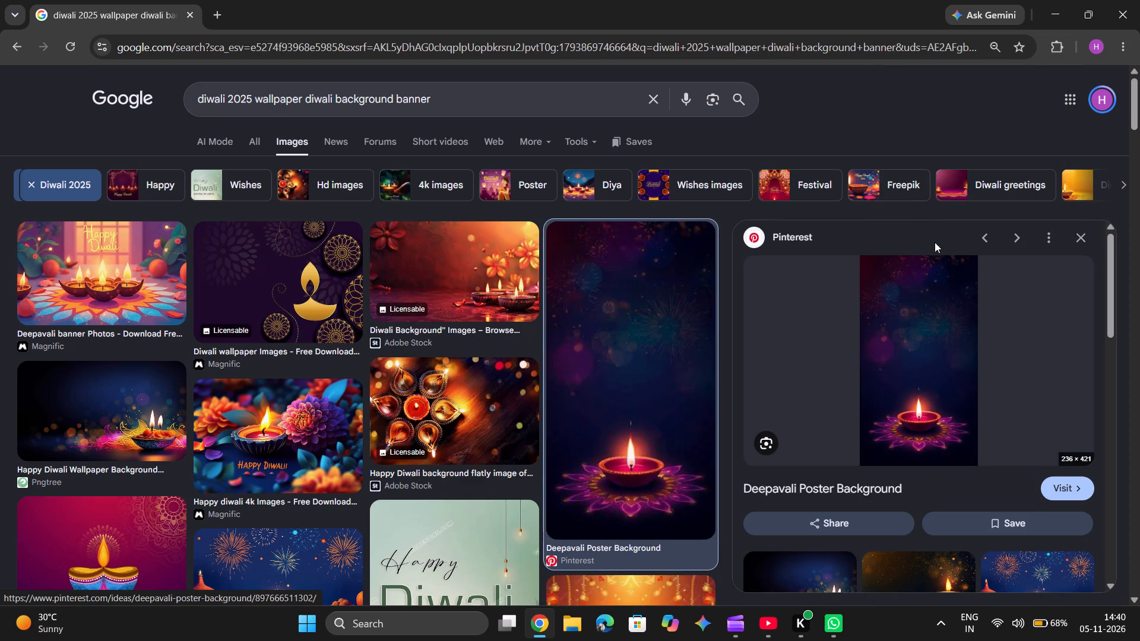
type("diwali image")
key("Return")
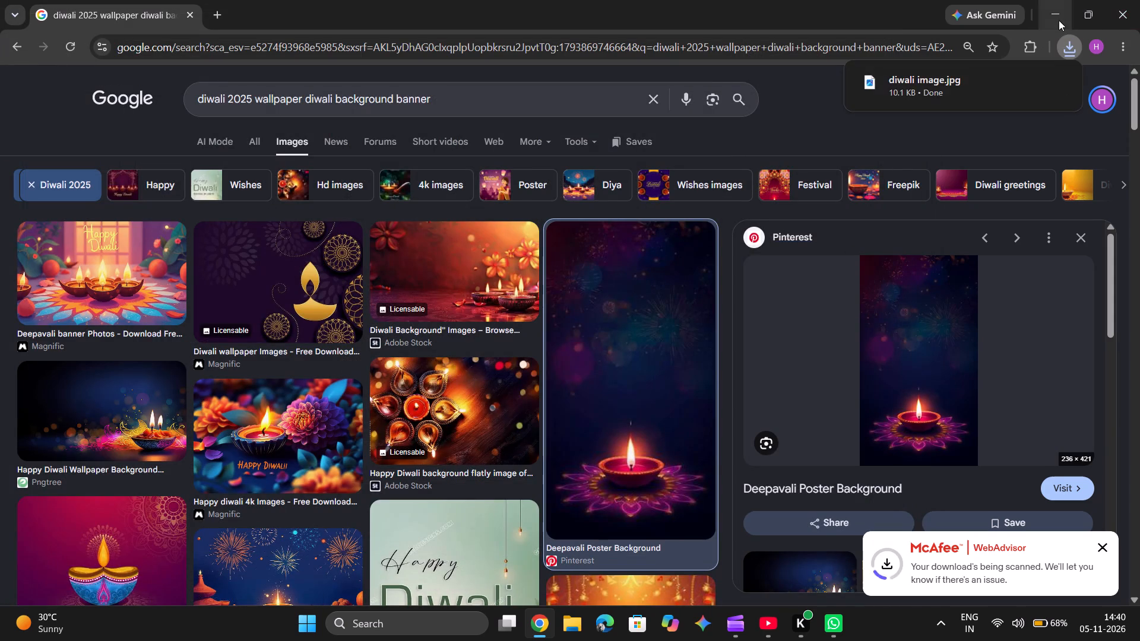
Switch to Clipchamp and import the "diwali image" file from Downloads into the project media.
left_click(1059, 20)
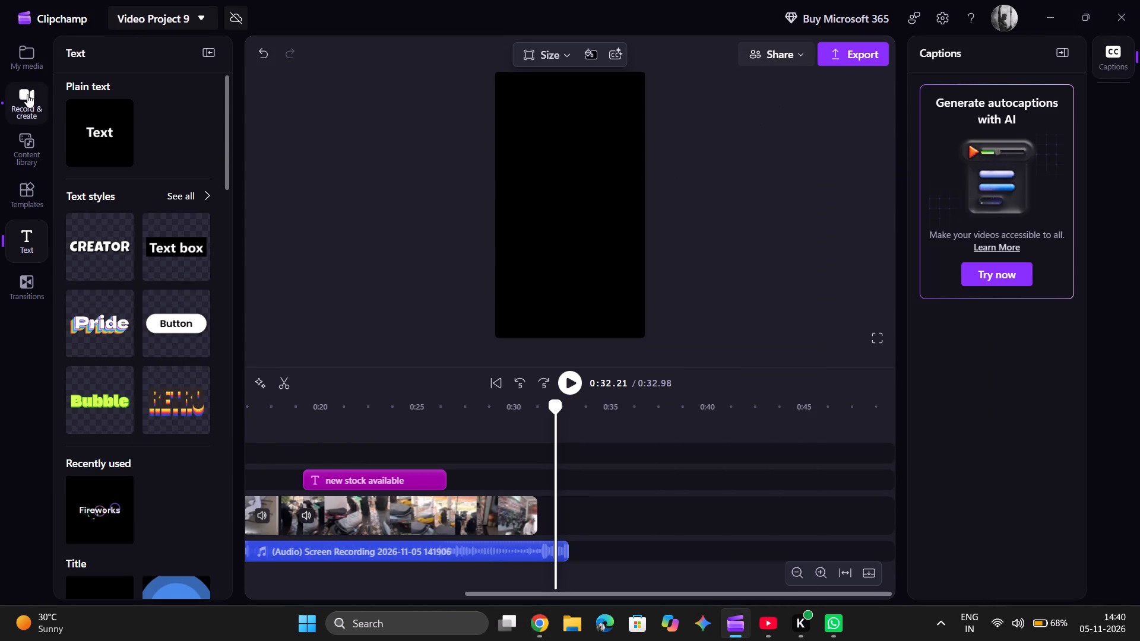
left_click(26, 67)
left_click(97, 87)
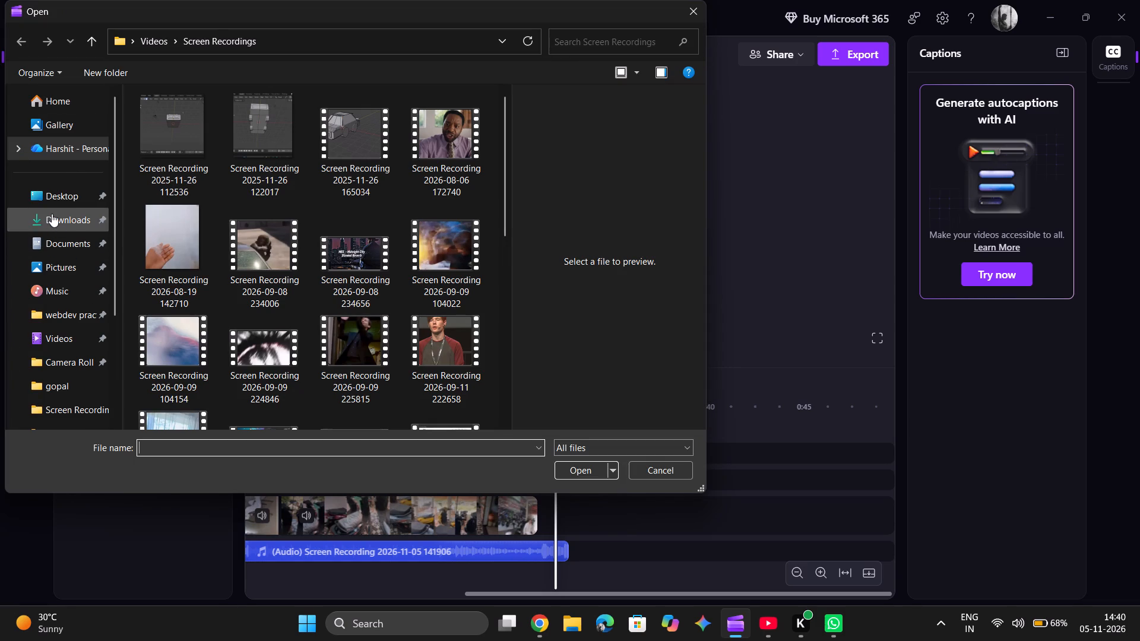
double_click(52, 214)
double_click(244, 134)
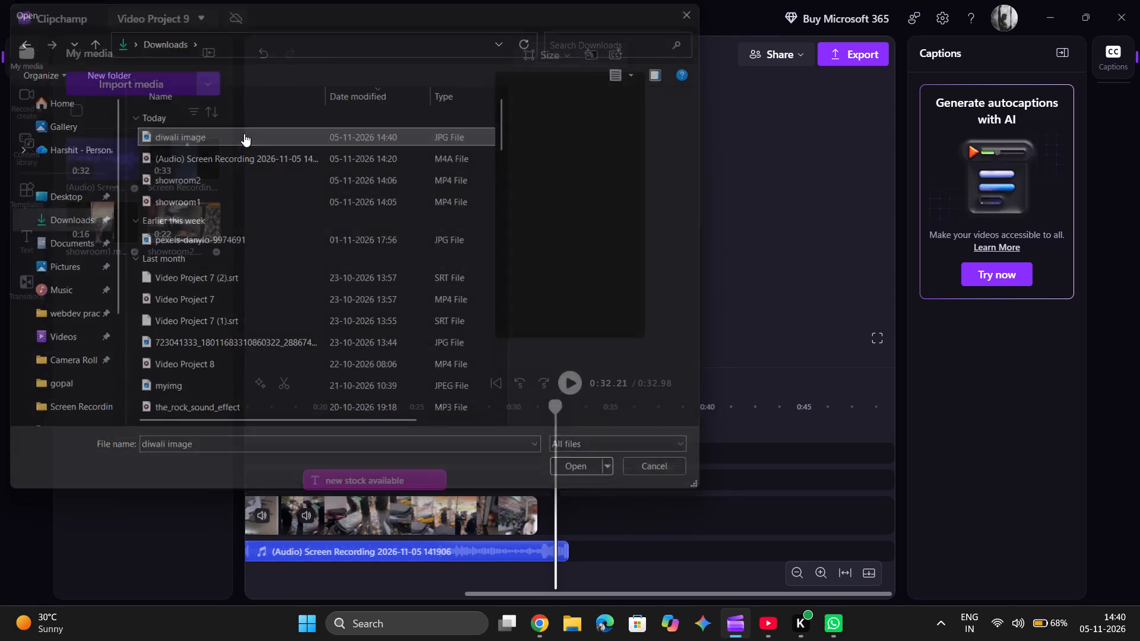
Place the Diwali image after the last showroom clip on the video track and trim it to 1.62 s, ending with the audio.
left_click_drag(76, 164, 539, 568)
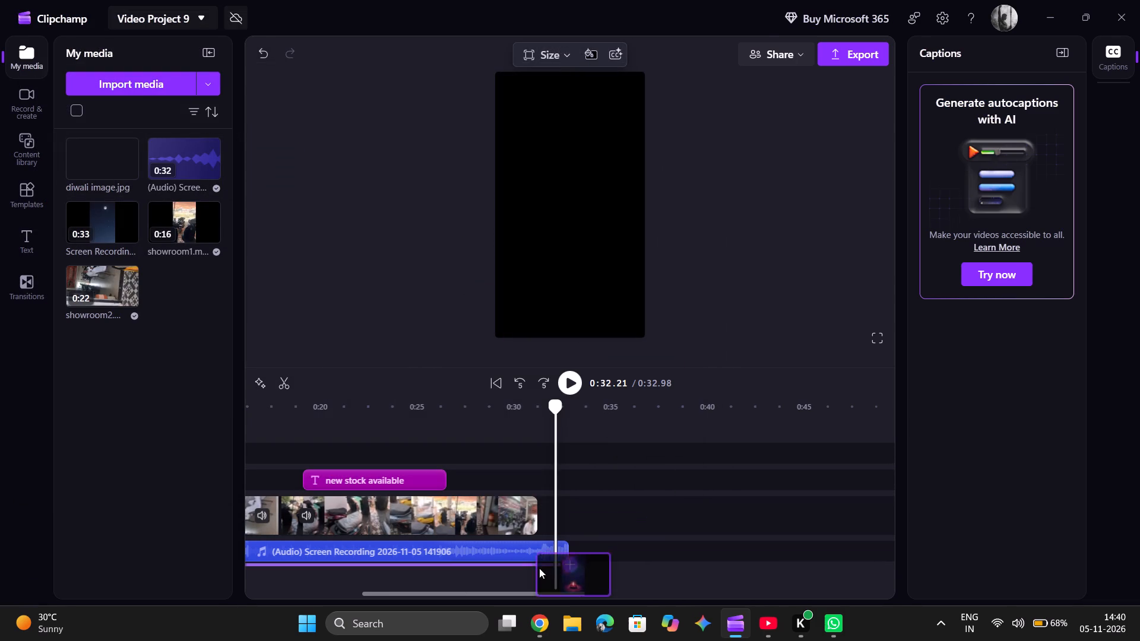
left_click_drag(539, 568, 547, 518)
left_click_drag(613, 521, 565, 518)
left_click_drag(611, 516, 566, 515)
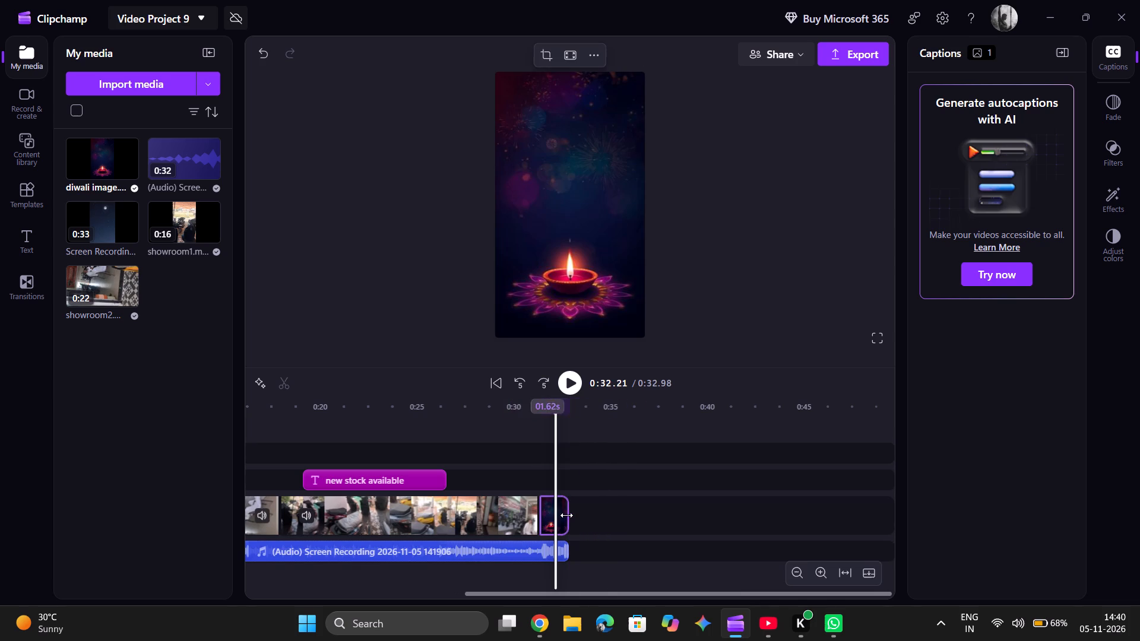
Add a "Make it glow" title over the Diwali image and trim it to 2.02 s, ending with the audio.
left_click(24, 232)
left_click(102, 238)
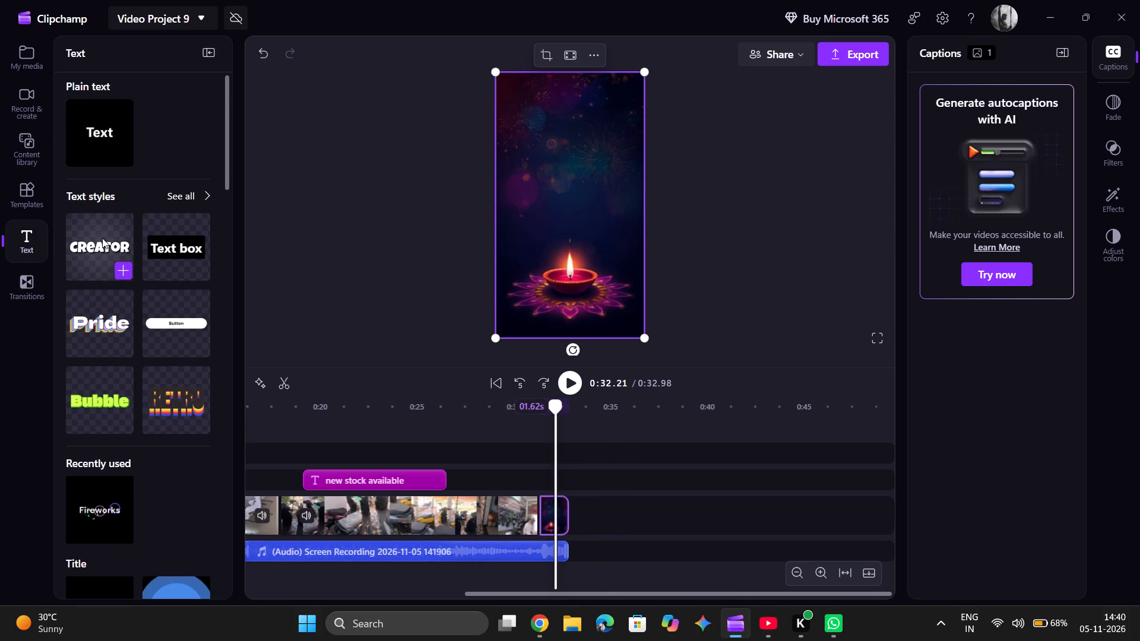
left_click(104, 383)
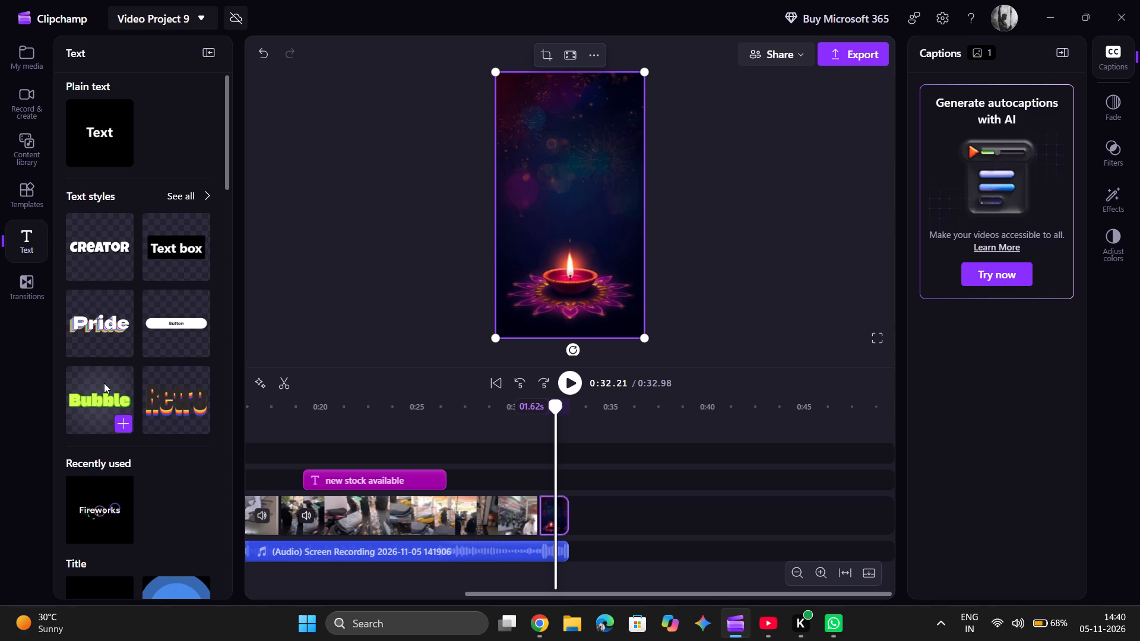
scroll(104, 383, "down", 2)
scroll(104, 383, "up", 2)
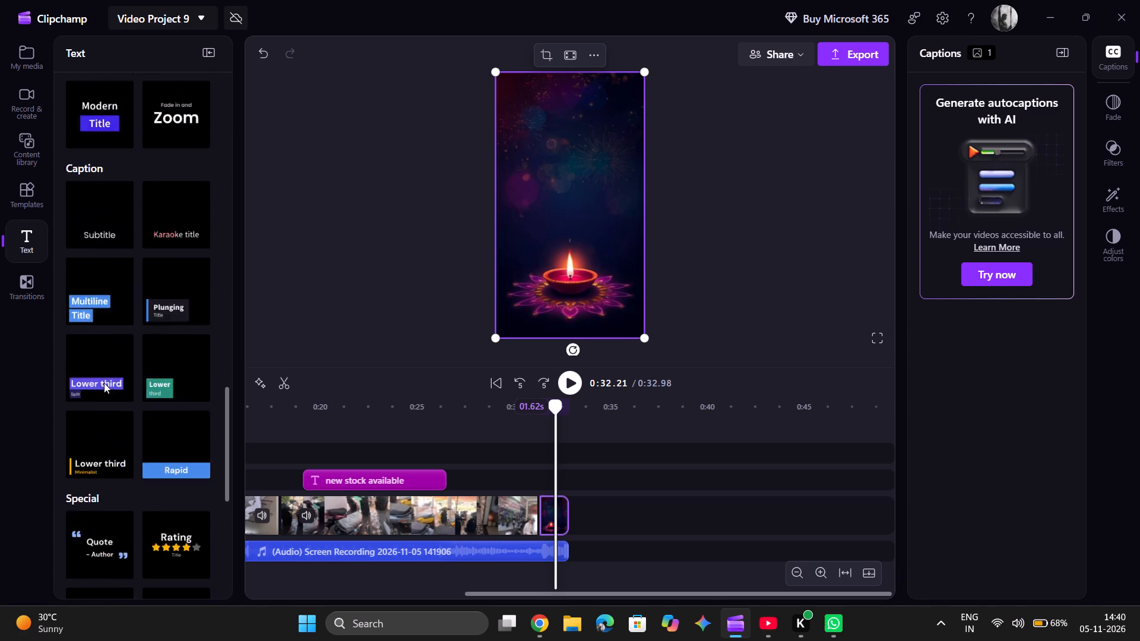
scroll(104, 383, "up", 1)
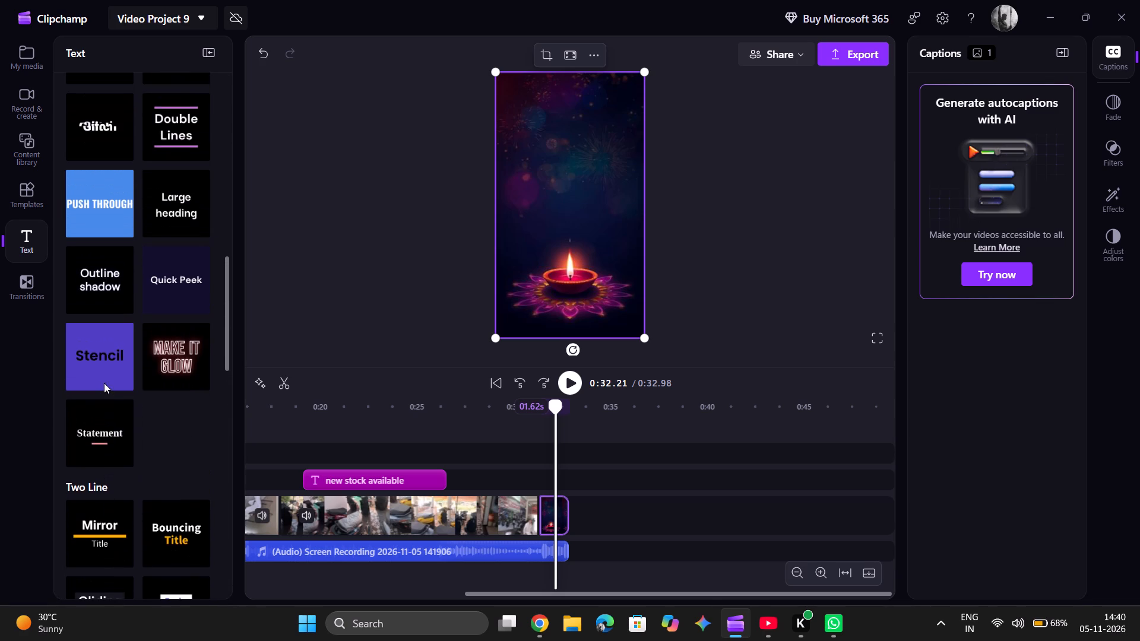
scroll(104, 383, "up", 1)
left_click_drag(180, 564, 549, 484)
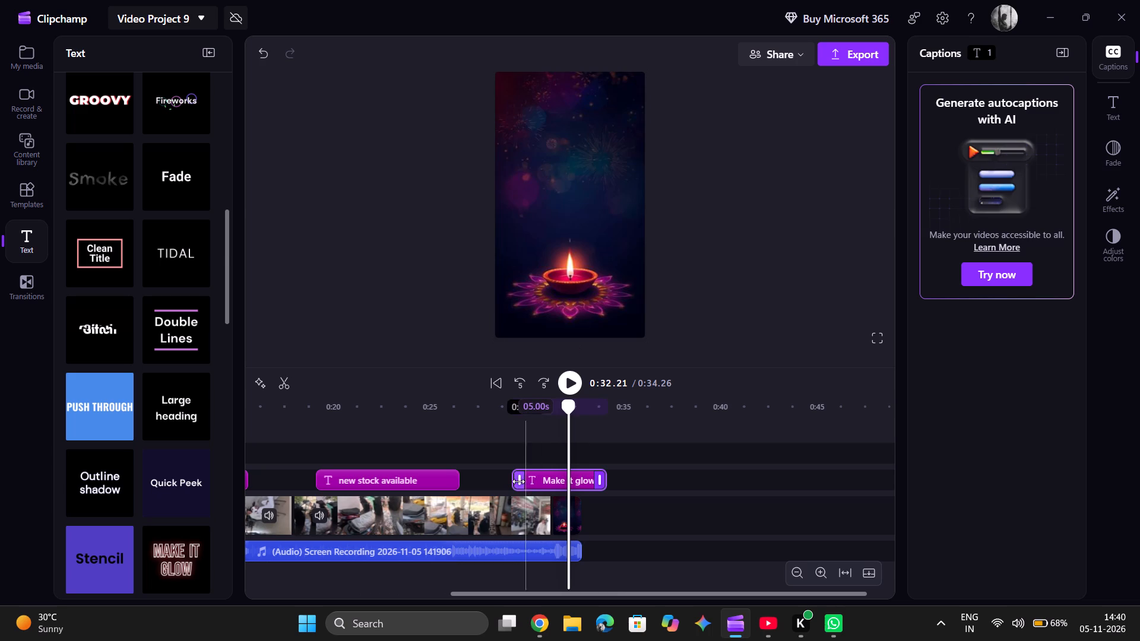
left_click_drag(517, 481, 550, 484)
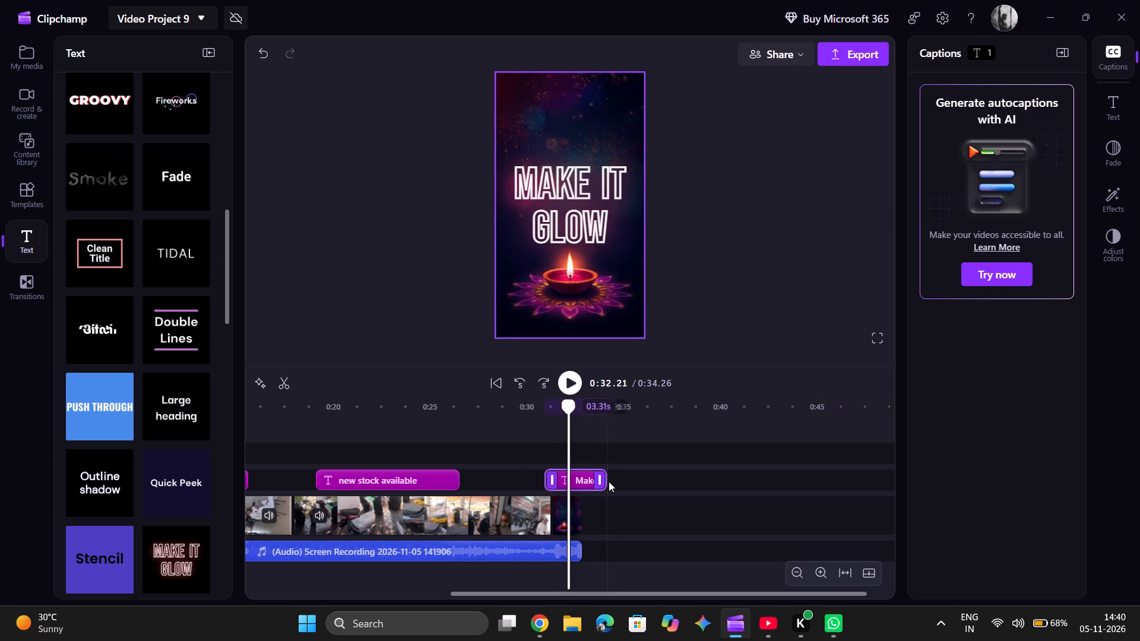
left_click_drag(603, 480, 572, 485)
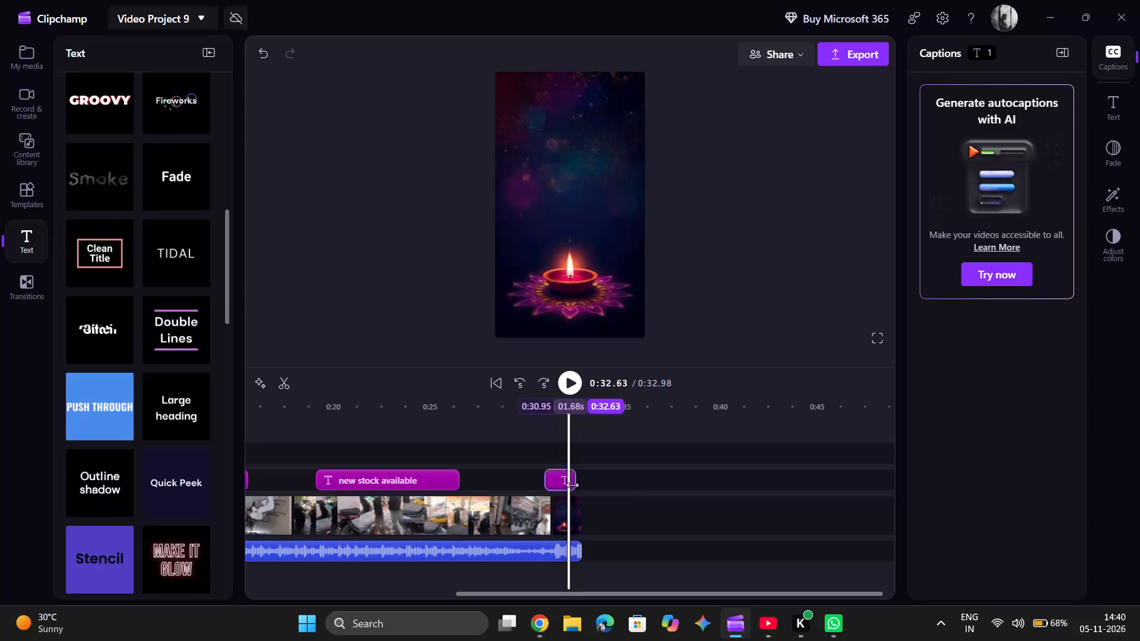
left_click_drag(572, 485, 578, 483)
Replace the glow title's wording with the copied tagline "Light up your life, clear up the skies—Ride a Yakuza this Diwali." and preview it.
left_click(582, 227)
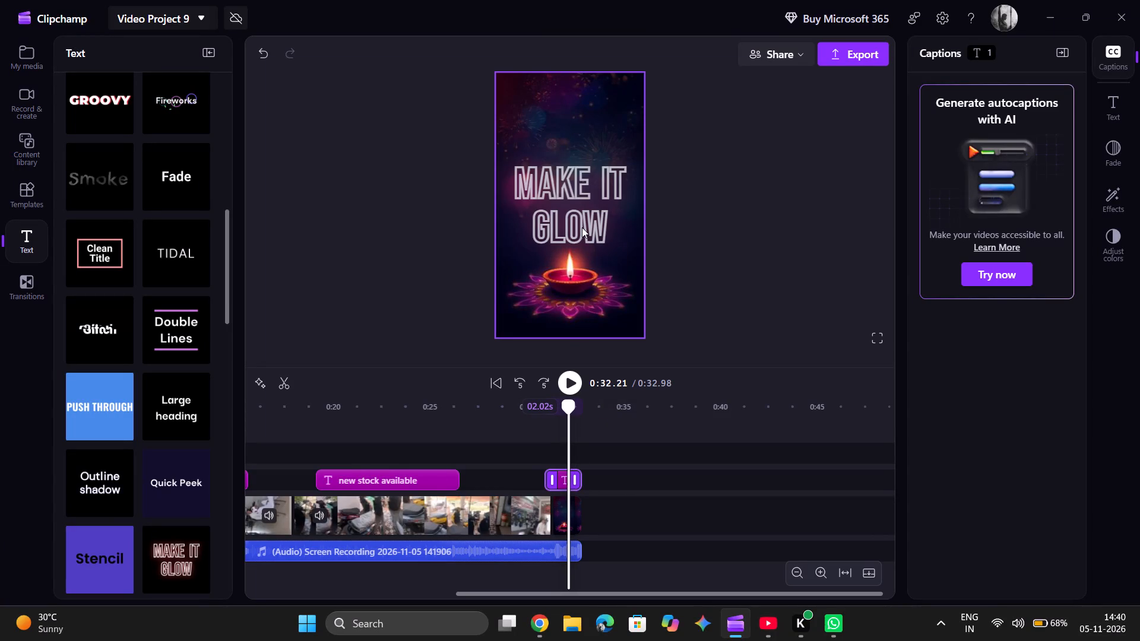
left_click(550, 178)
left_click(693, 262)
left_click(575, 219)
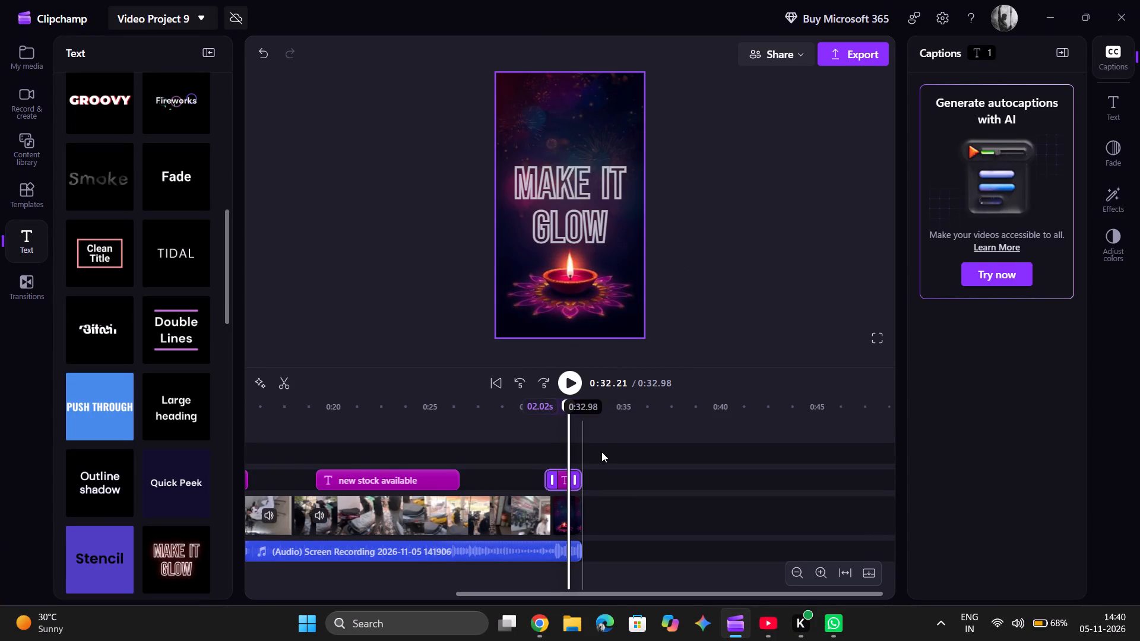
left_click(557, 214)
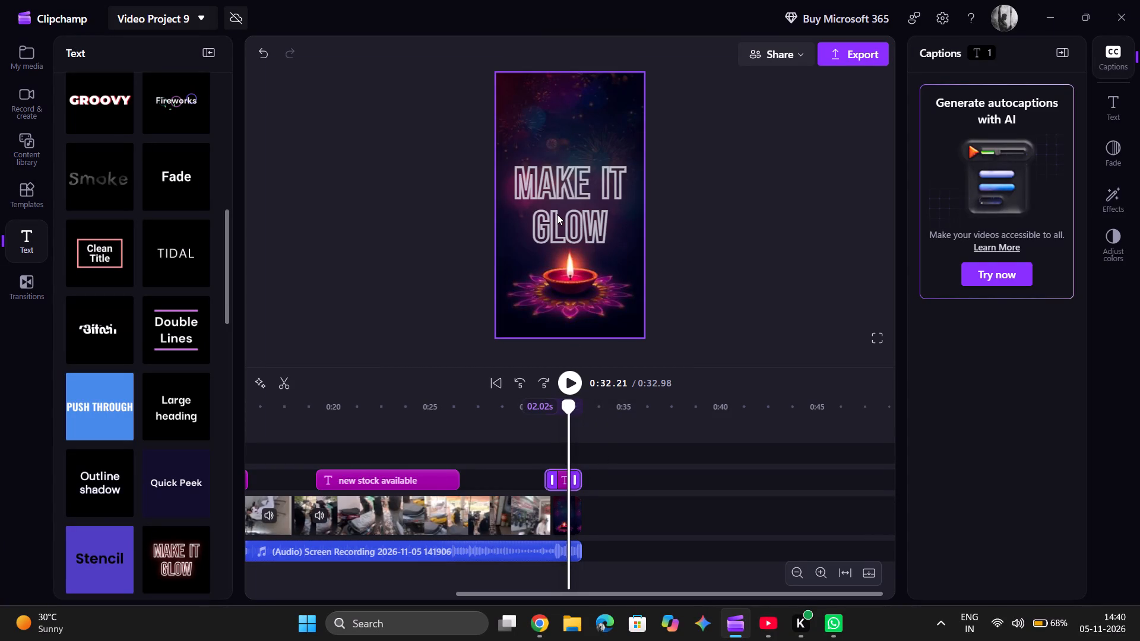
double_click(557, 214)
left_click(560, 414)
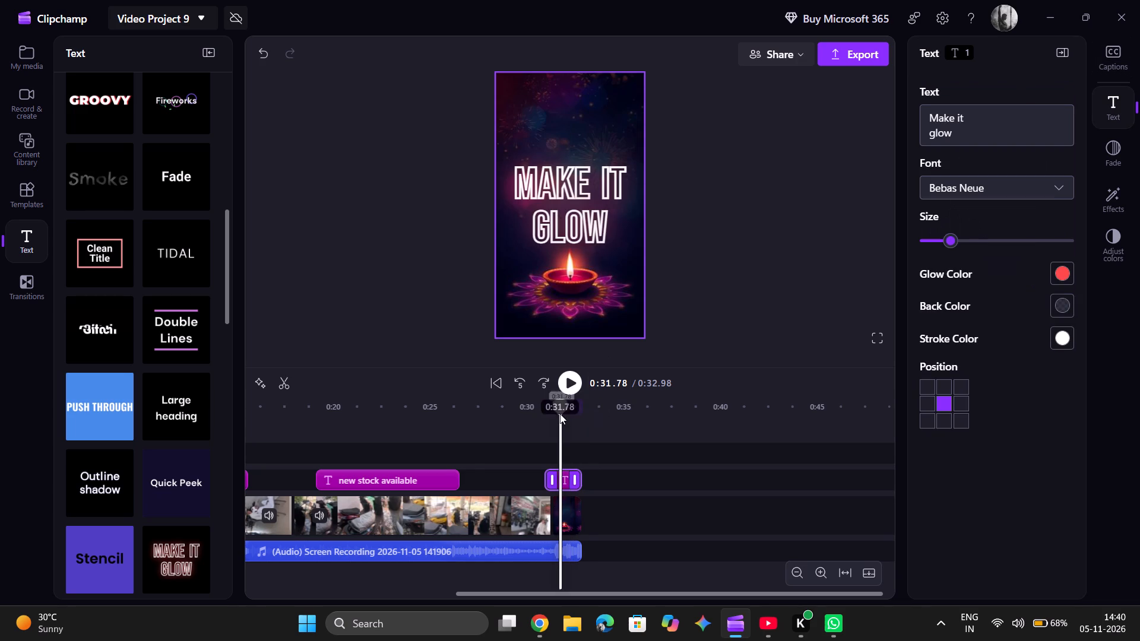
left_click(570, 195)
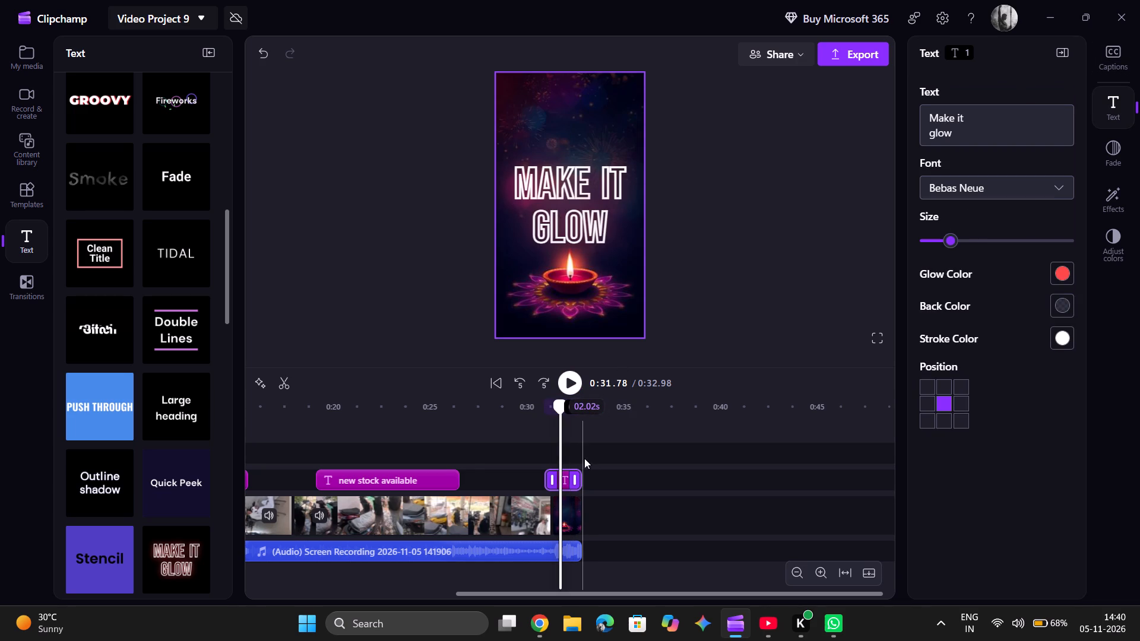
left_click(573, 474)
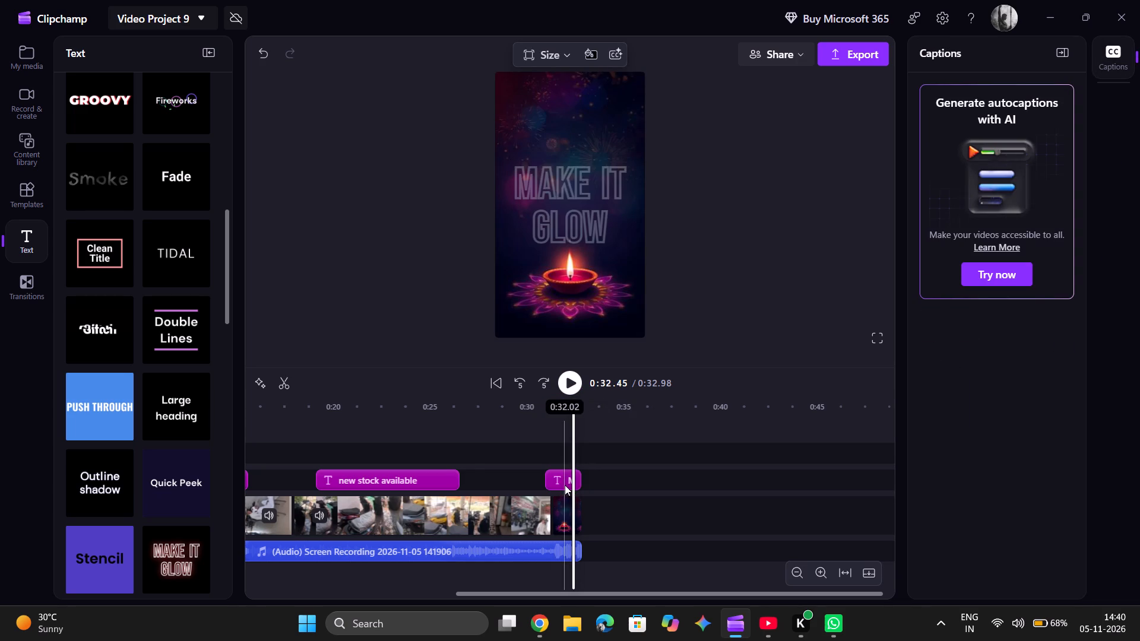
left_click(565, 485)
left_click(560, 479)
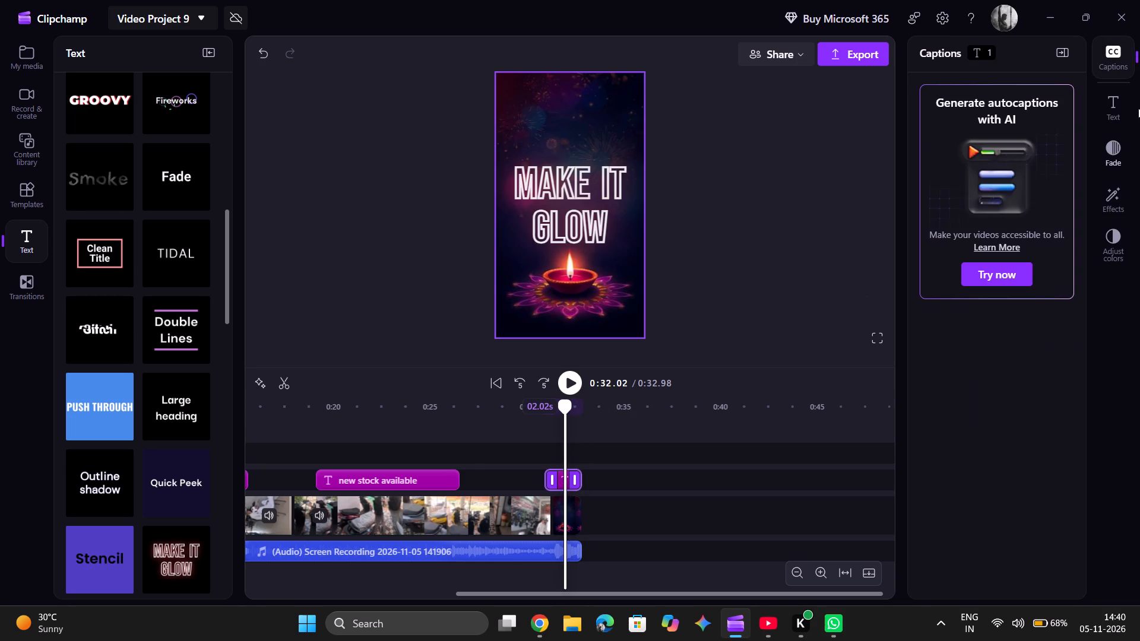
left_click(1104, 105)
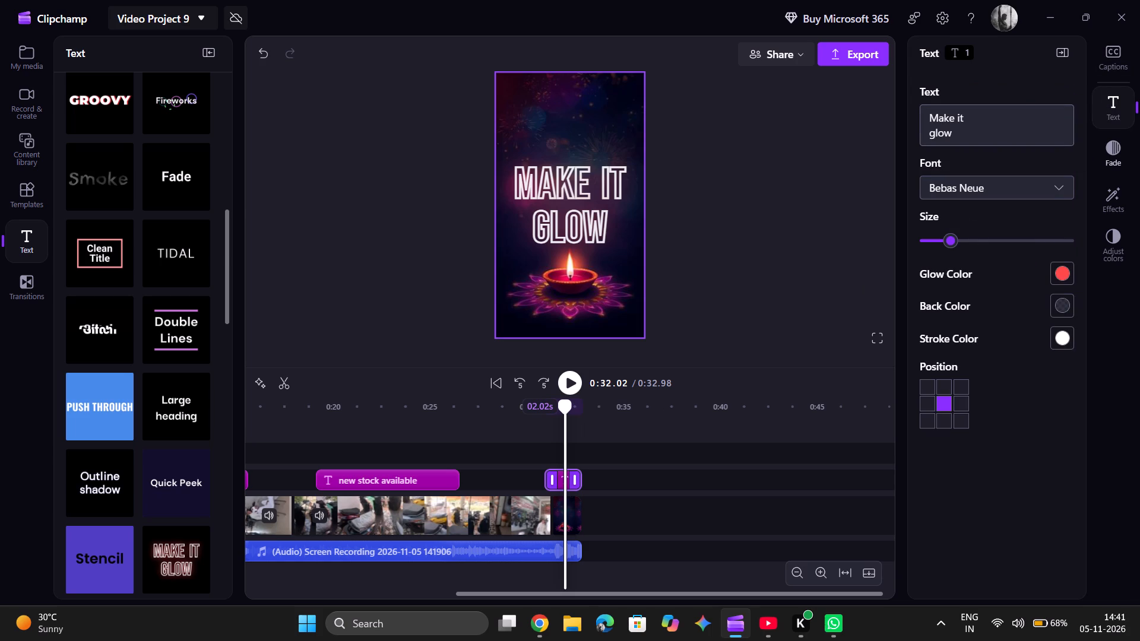
left_click_drag(958, 138, 917, 118)
left_click_drag(954, 132, 937, 123)
left_click_drag(937, 123, 916, 109)
key("ctrl+v")
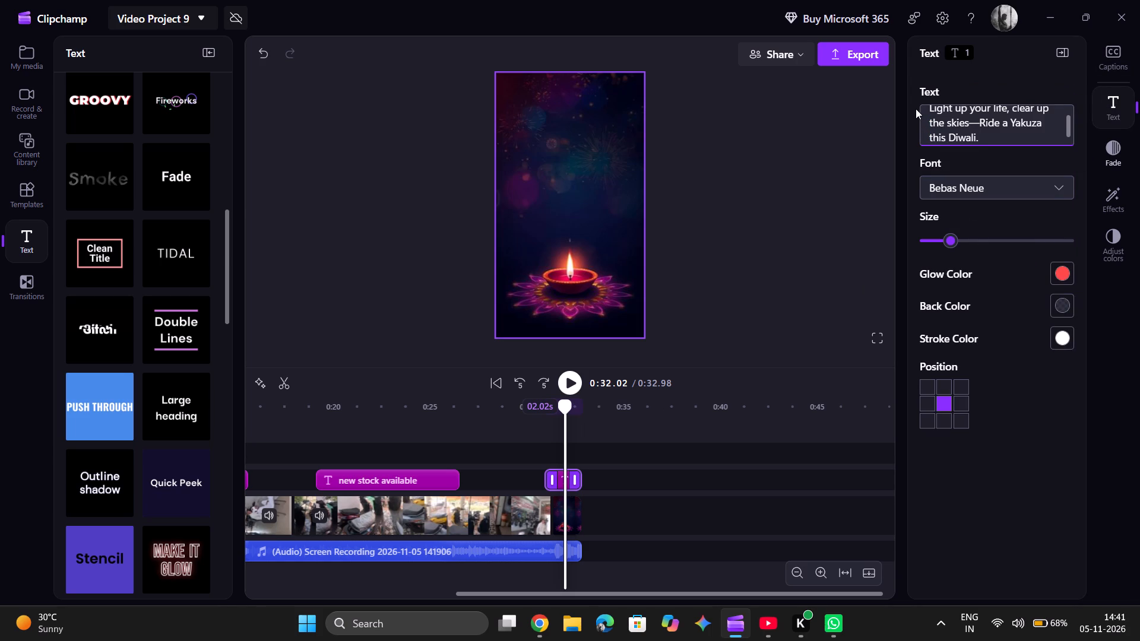
left_click(565, 377)
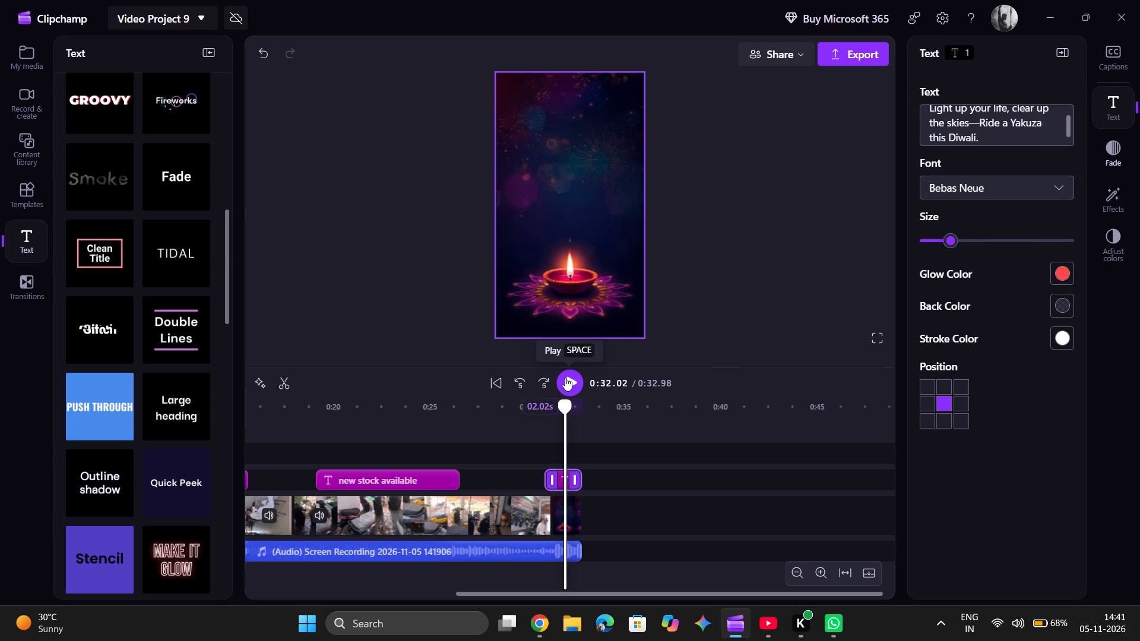
left_click(565, 377)
Shorten the glow title's tagline to "Ride Yakuza this Diwali.", with a line break before "this".
scroll(1049, 131, "up", 1)
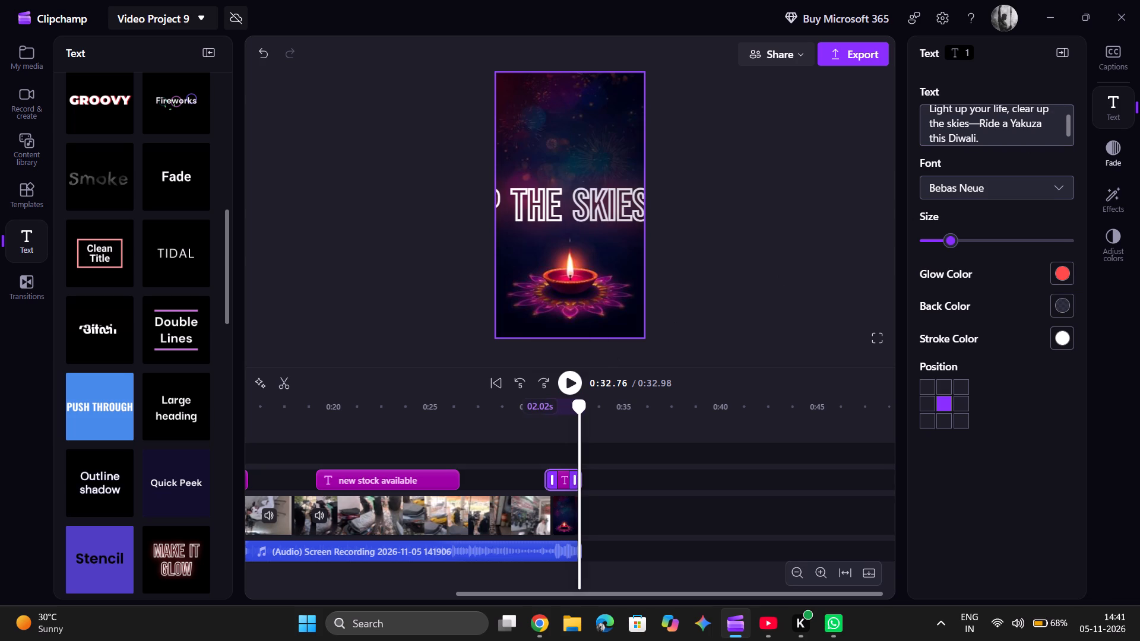
scroll(1049, 131, "up", 1)
left_click(1011, 118)
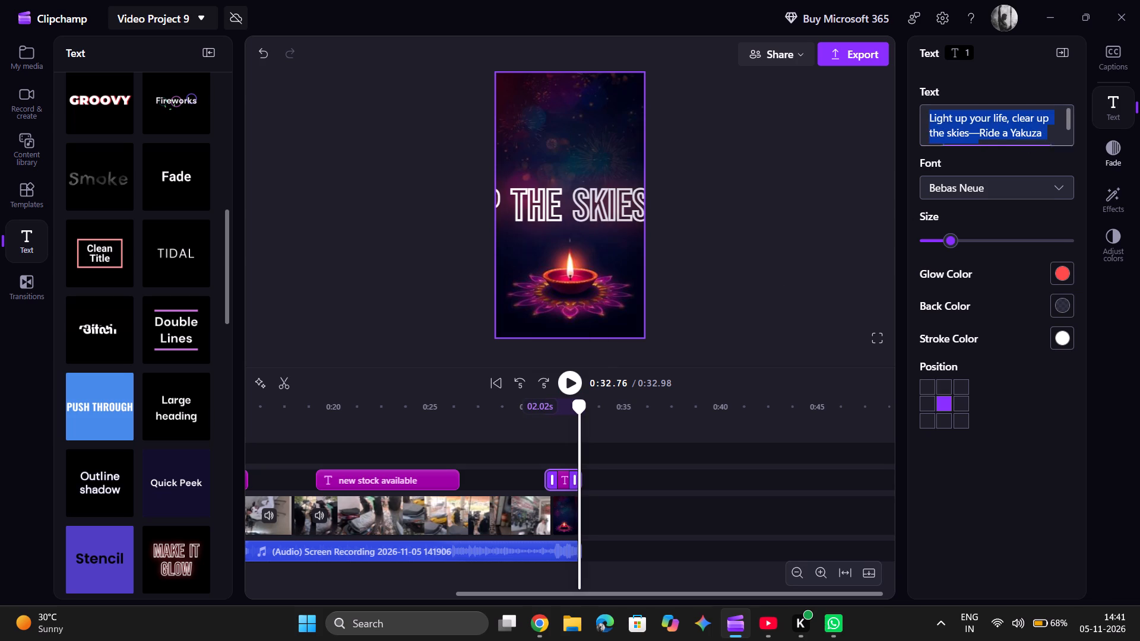
left_click(1011, 118)
scroll(1000, 135, "down", 1)
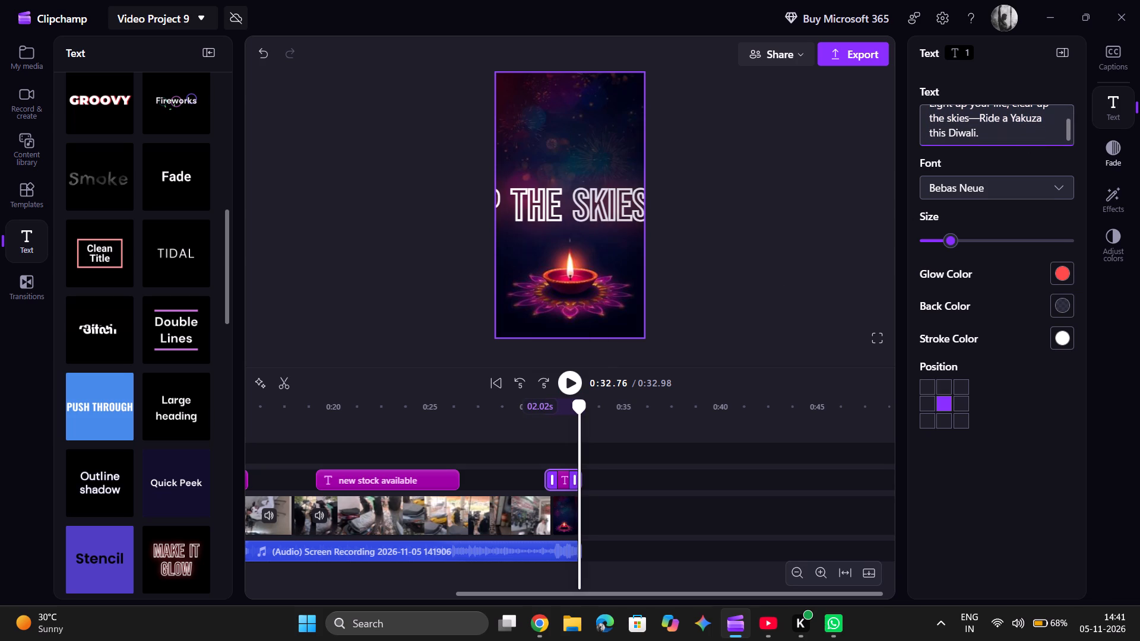
left_click(977, 119)
left_click_drag(977, 119, 921, 95)
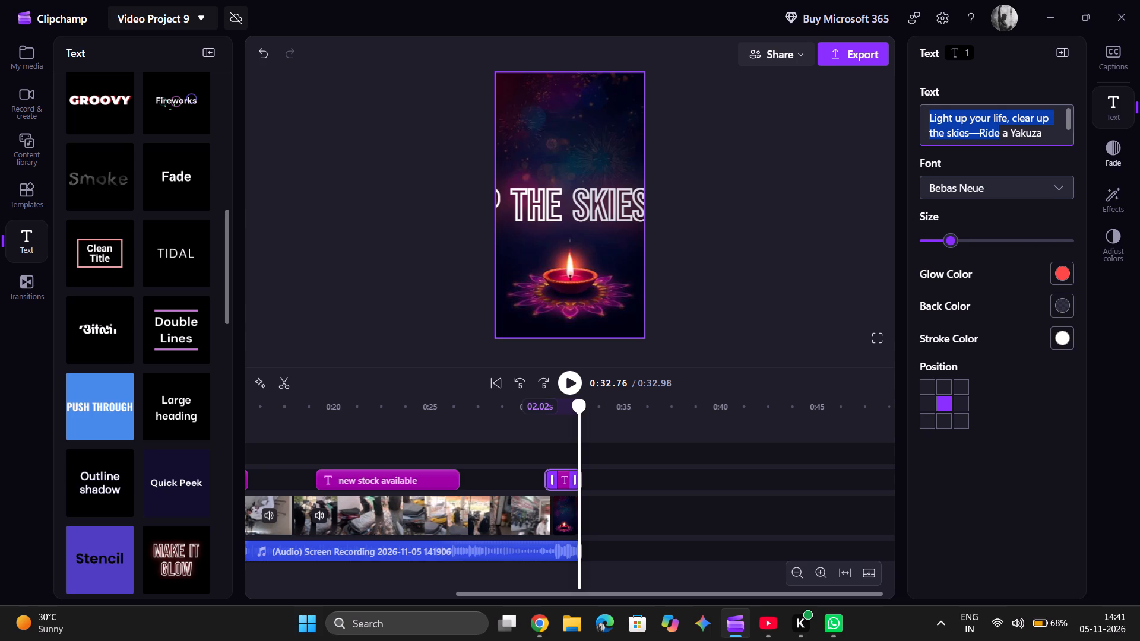
left_click(979, 138)
left_click(979, 138)
left_click_drag(978, 138, 978, 137)
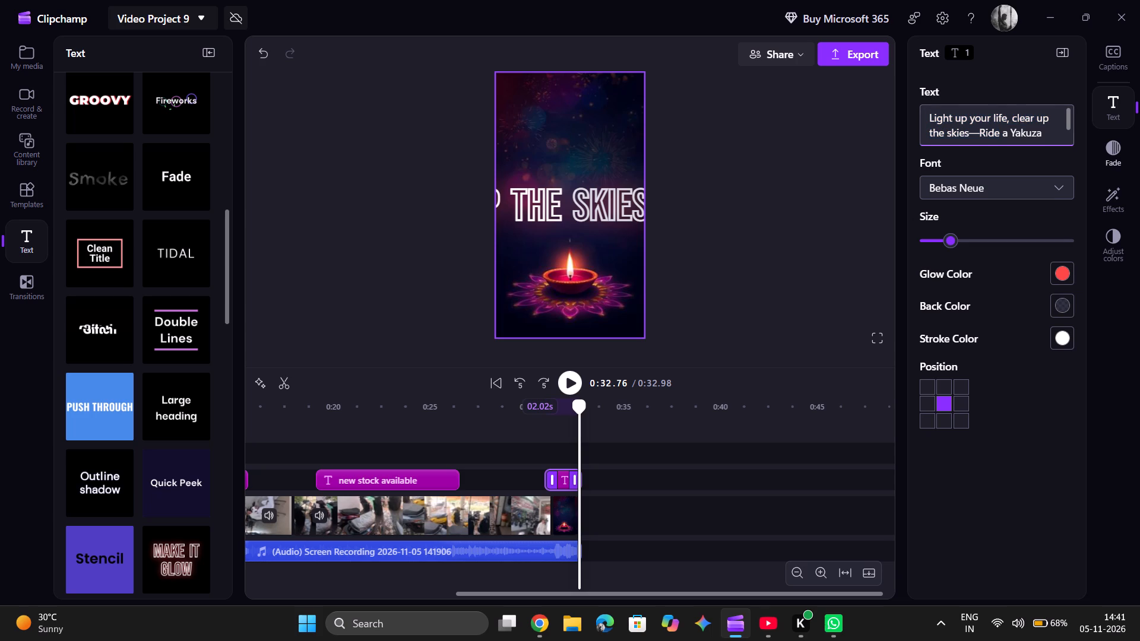
left_click_drag(978, 137, 921, 100)
key("BackSpace")
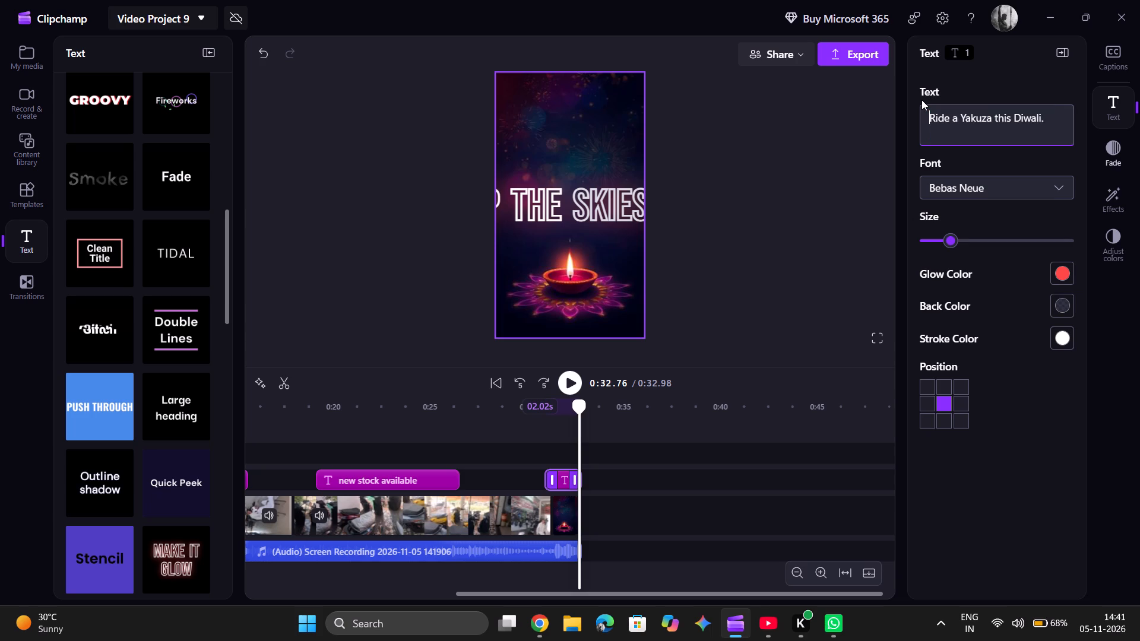
left_click(994, 119)
key("Return")
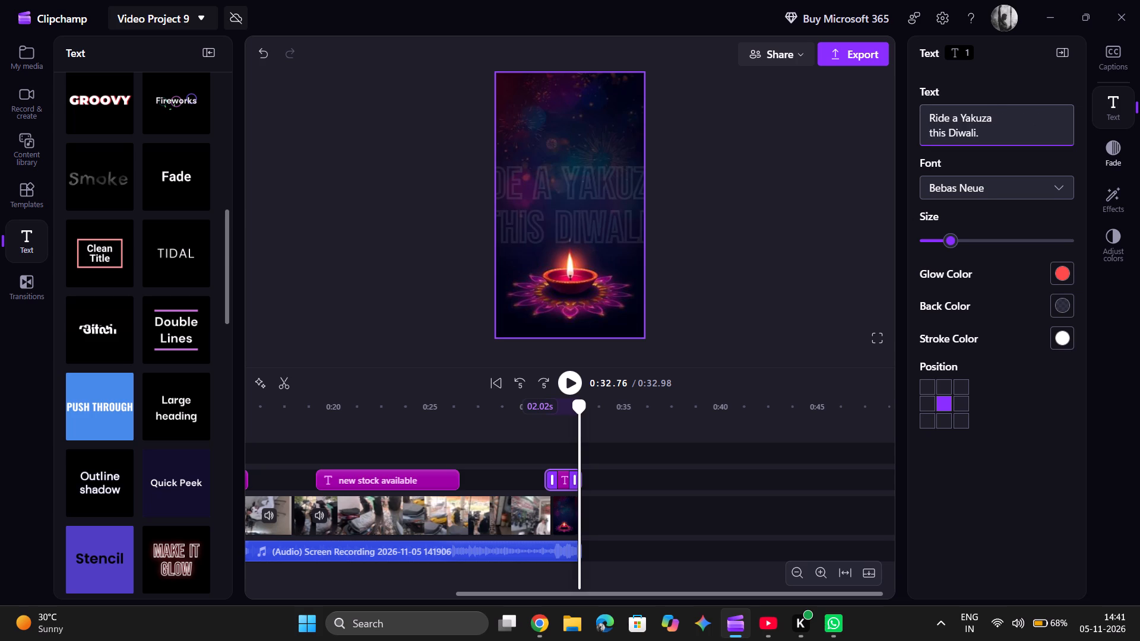
left_click(958, 122)
key("BackSpace")
key("BackSpace")
Extend the tagline's start earlier so it lasts 2.36 s, and play back the ending.
left_click_drag(552, 474, 547, 474)
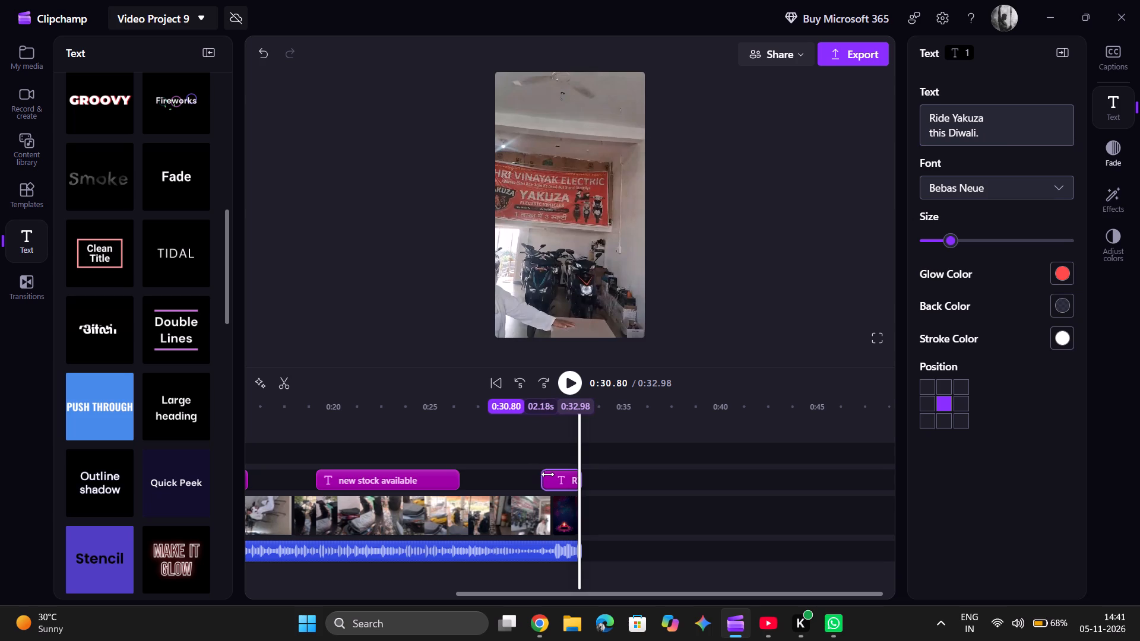
left_click_drag(547, 474, 545, 474)
left_click(536, 418)
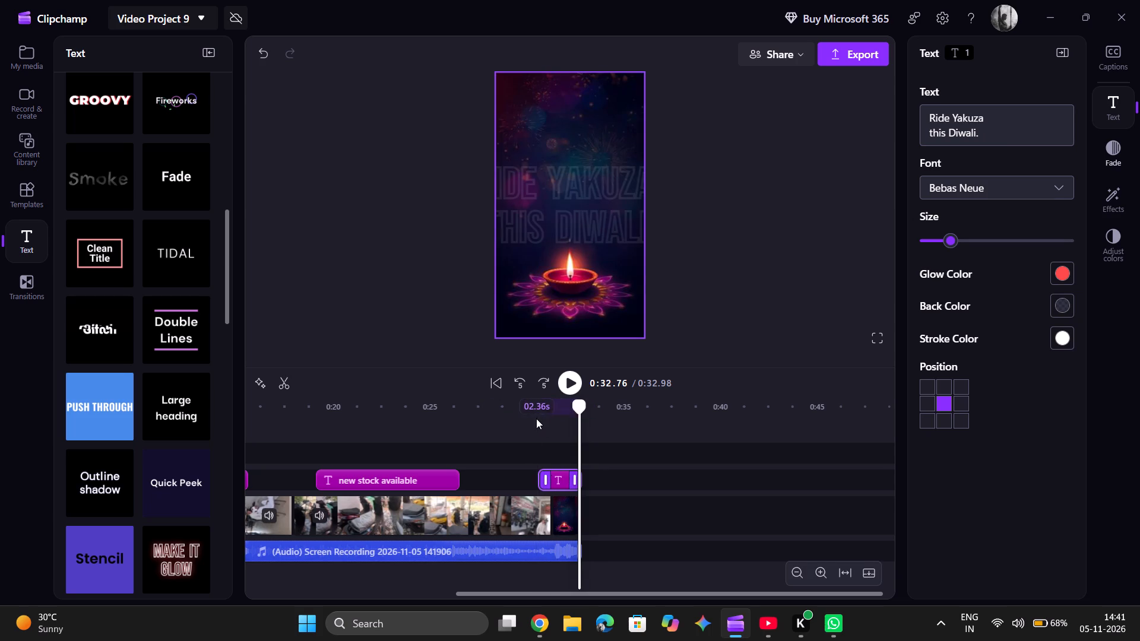
left_click(569, 384)
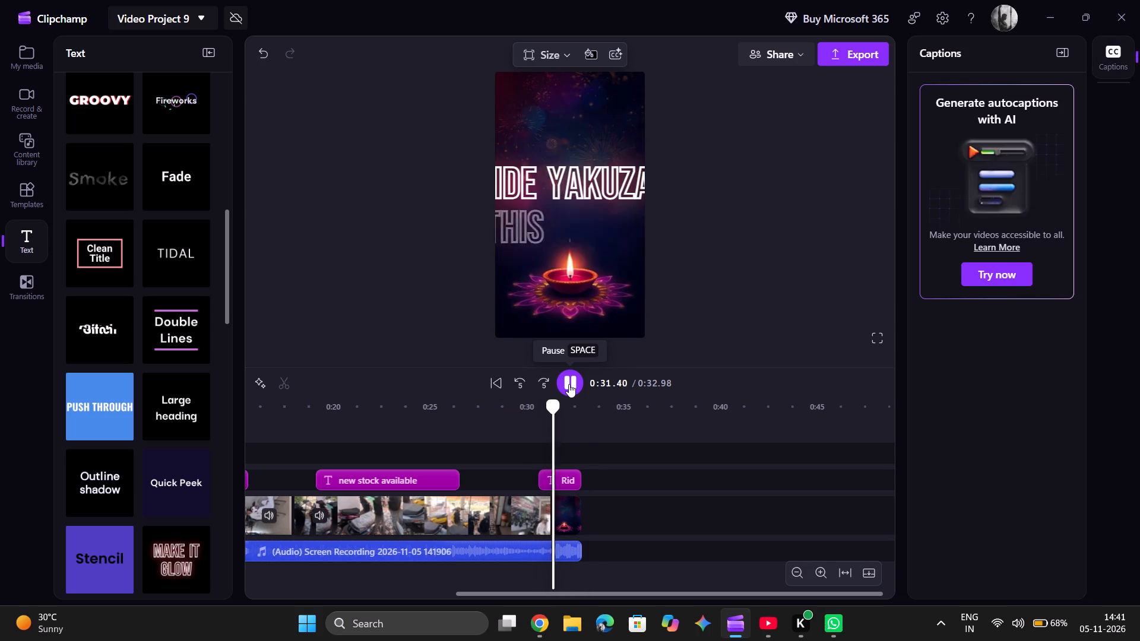
left_click(569, 384)
Reduce the tagline's text size to near the minimum so both lines fit within the vertical frame.
left_click(590, 210)
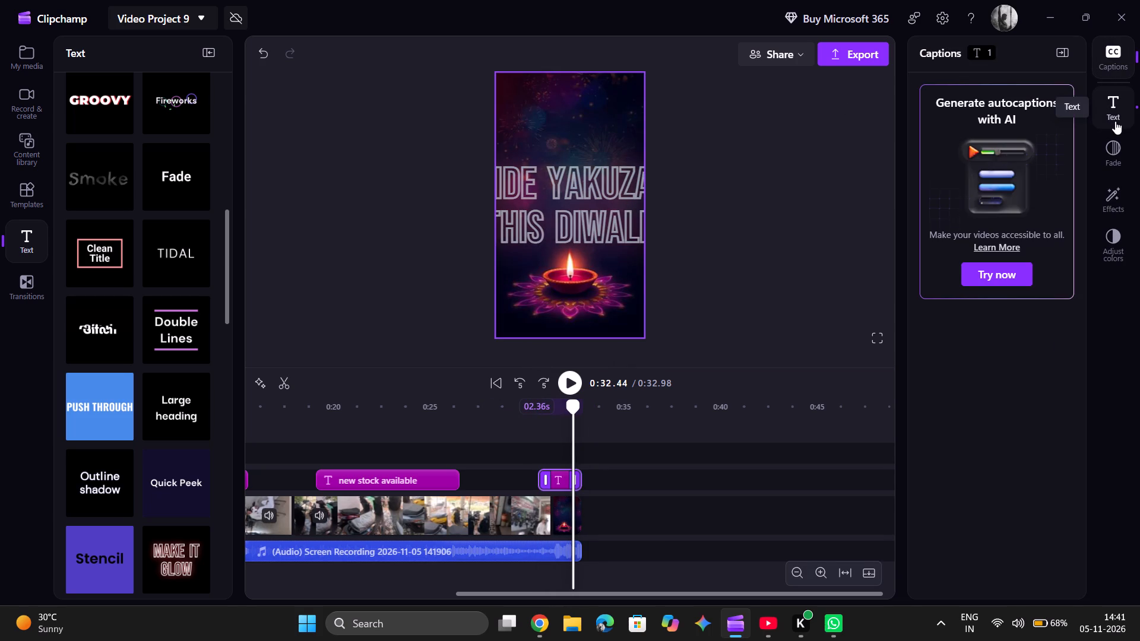
left_click(1115, 121)
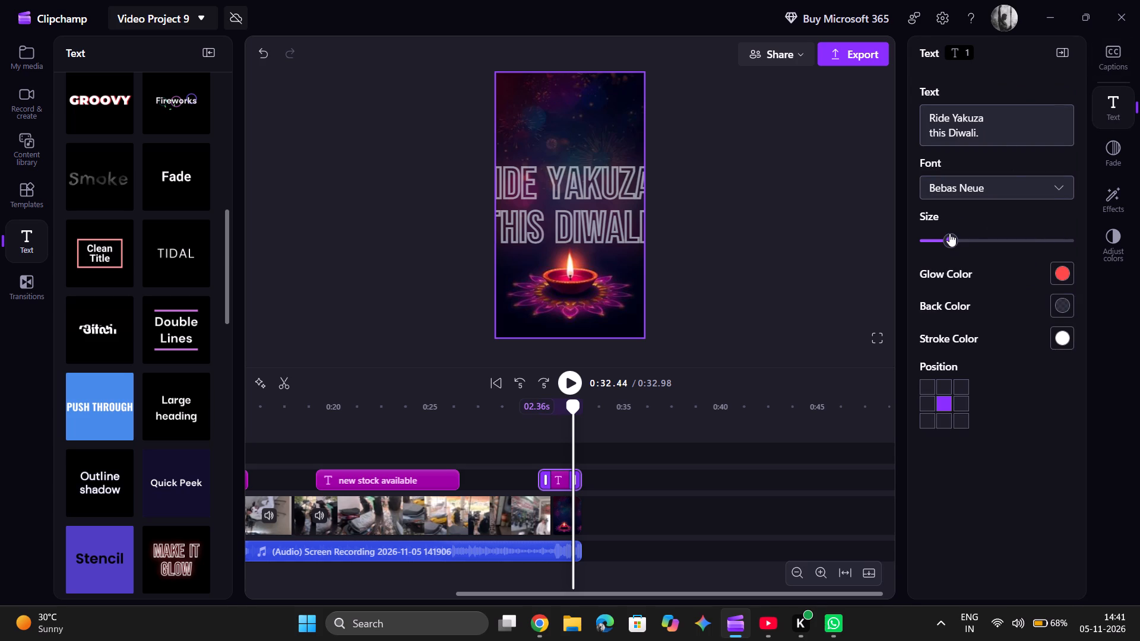
left_click_drag(949, 233, 929, 240)
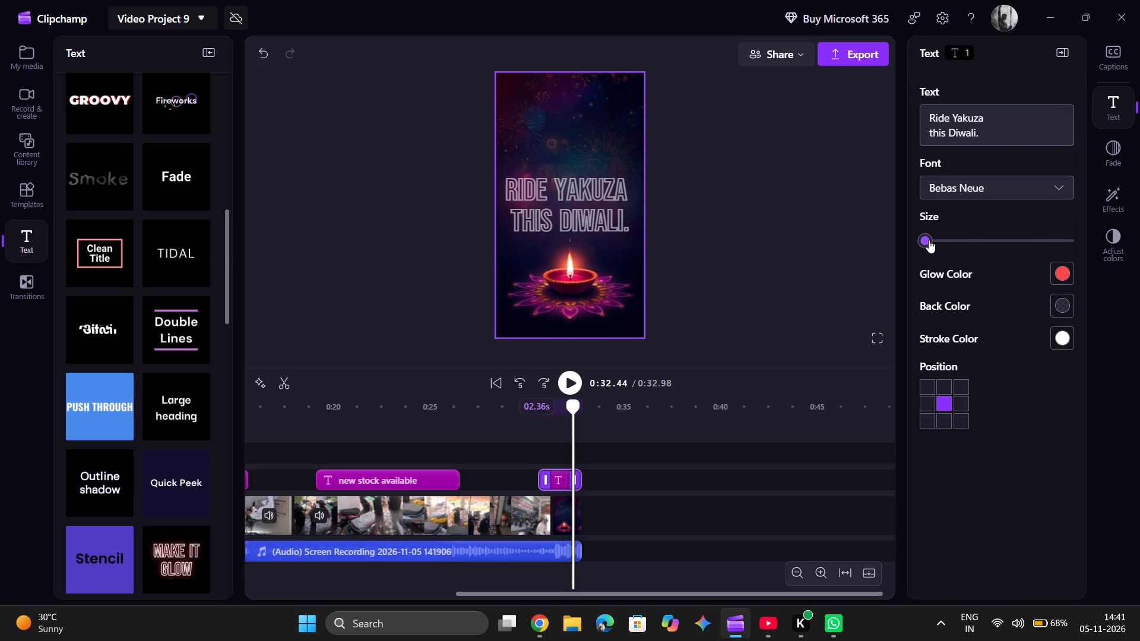
left_click(470, 450)
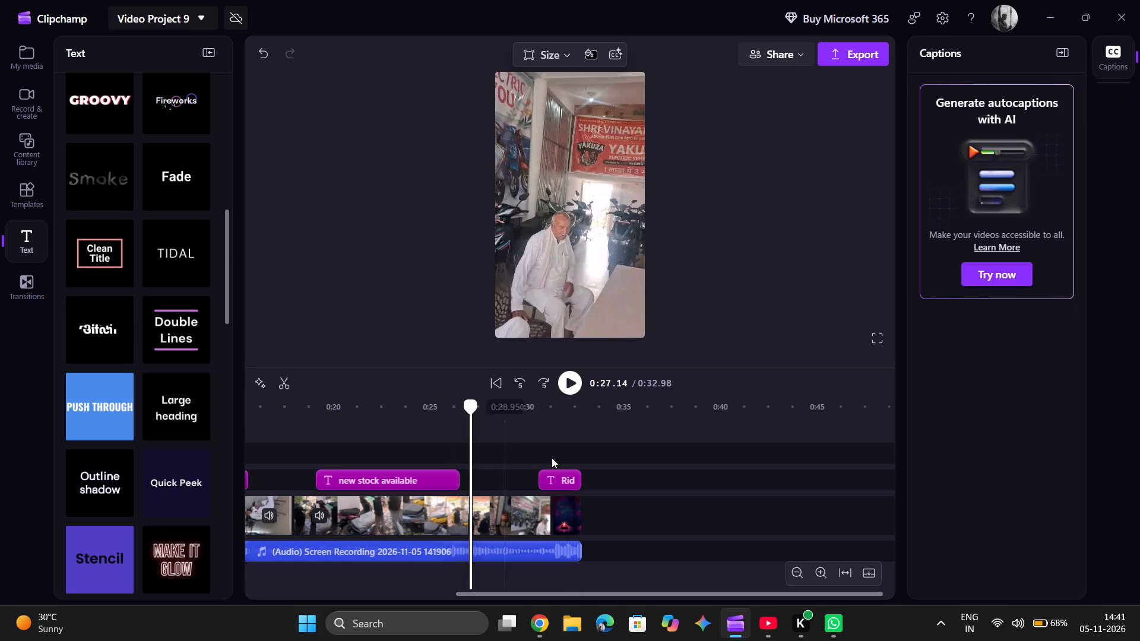
Replace the closing tagline's glow style with the Creator text style and play back the ending.
left_click(561, 486)
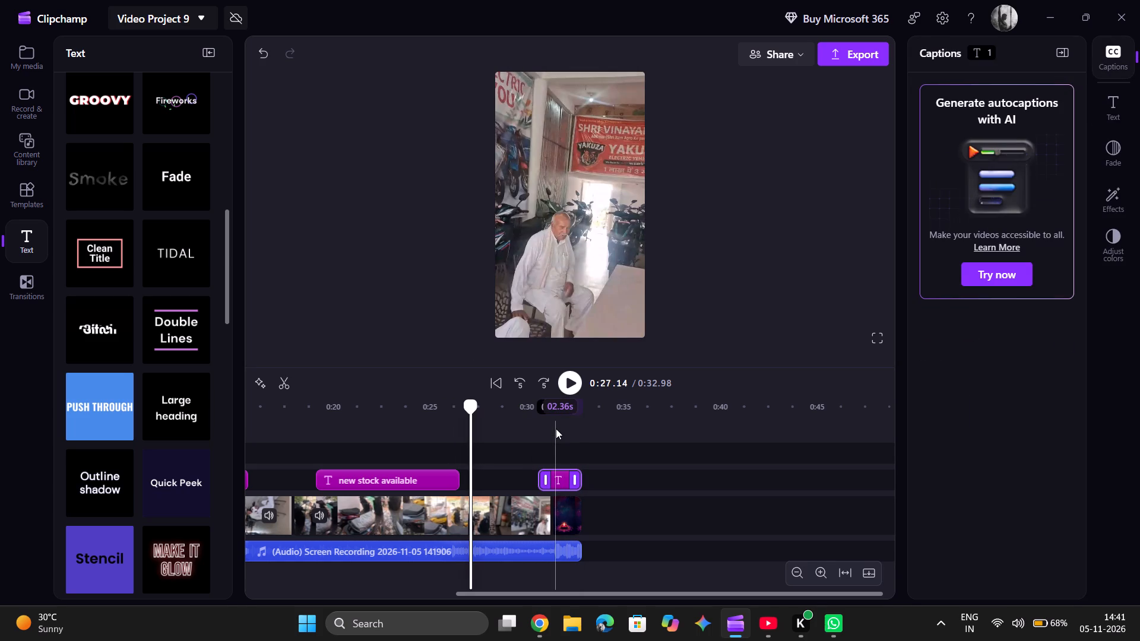
left_click(556, 429)
scroll(152, 258, "up", 7)
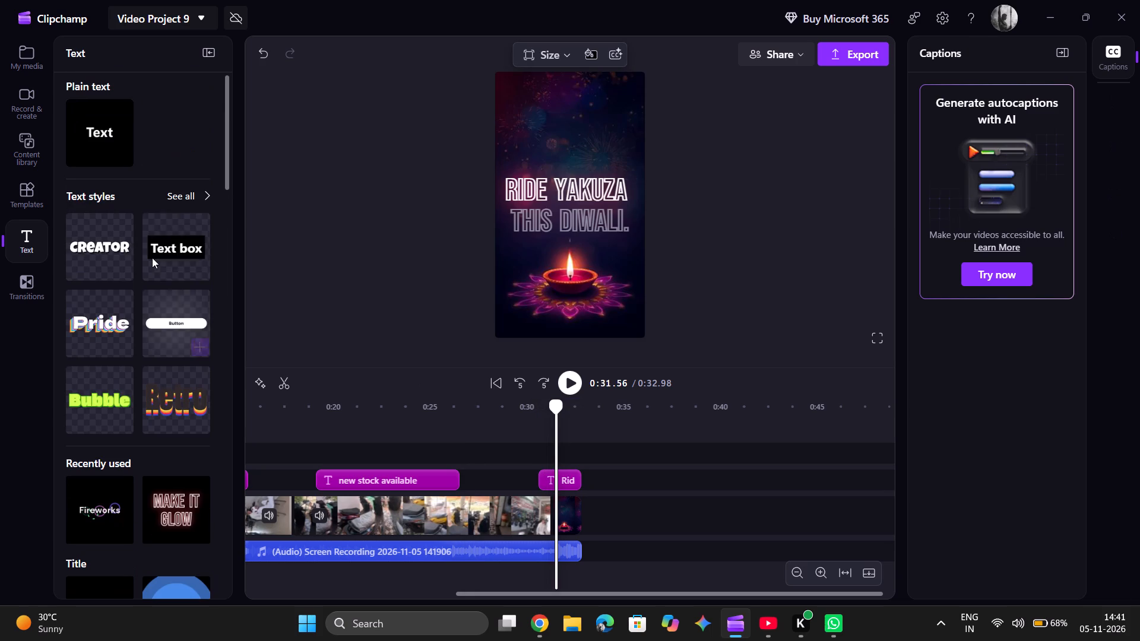
left_click(99, 267)
left_click_drag(99, 267, 559, 476)
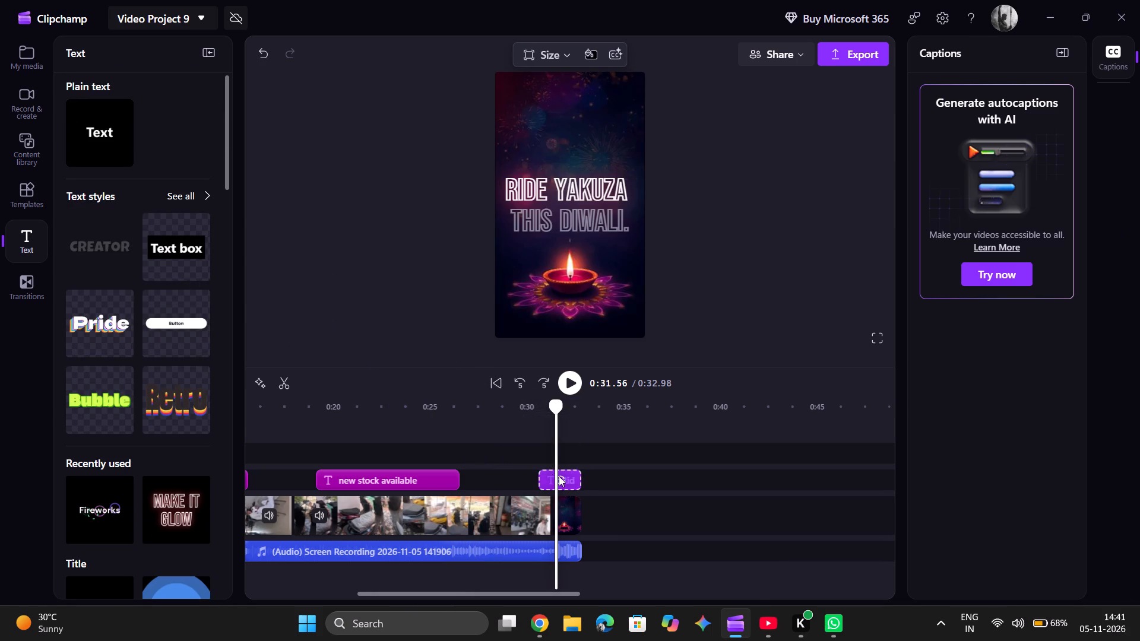
left_click(534, 426)
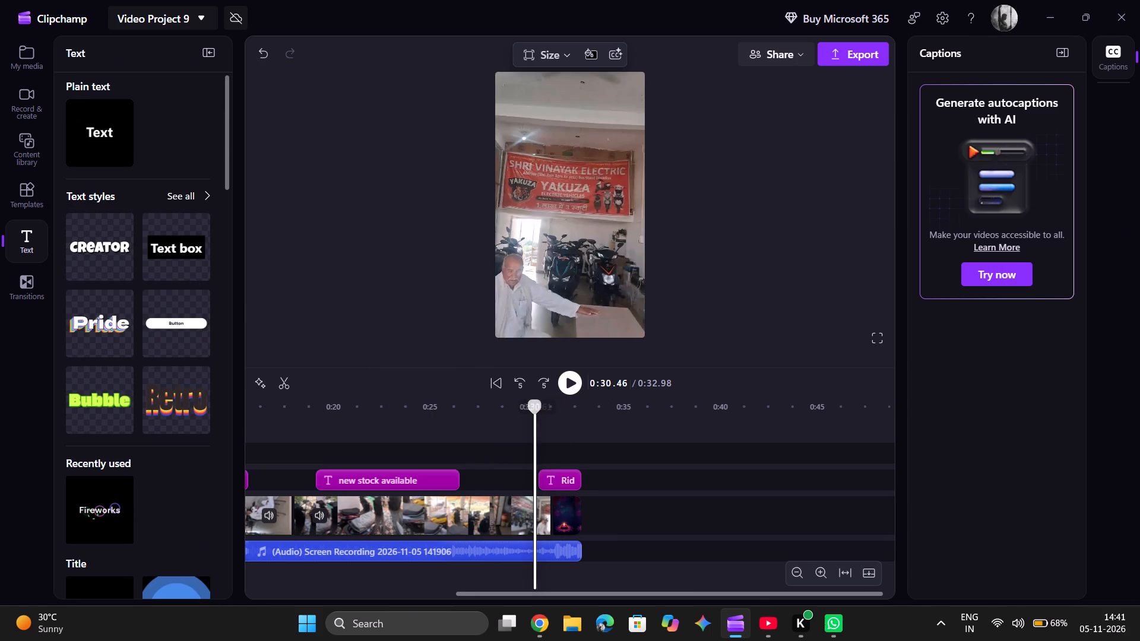
left_click(571, 384)
left_click(571, 384)
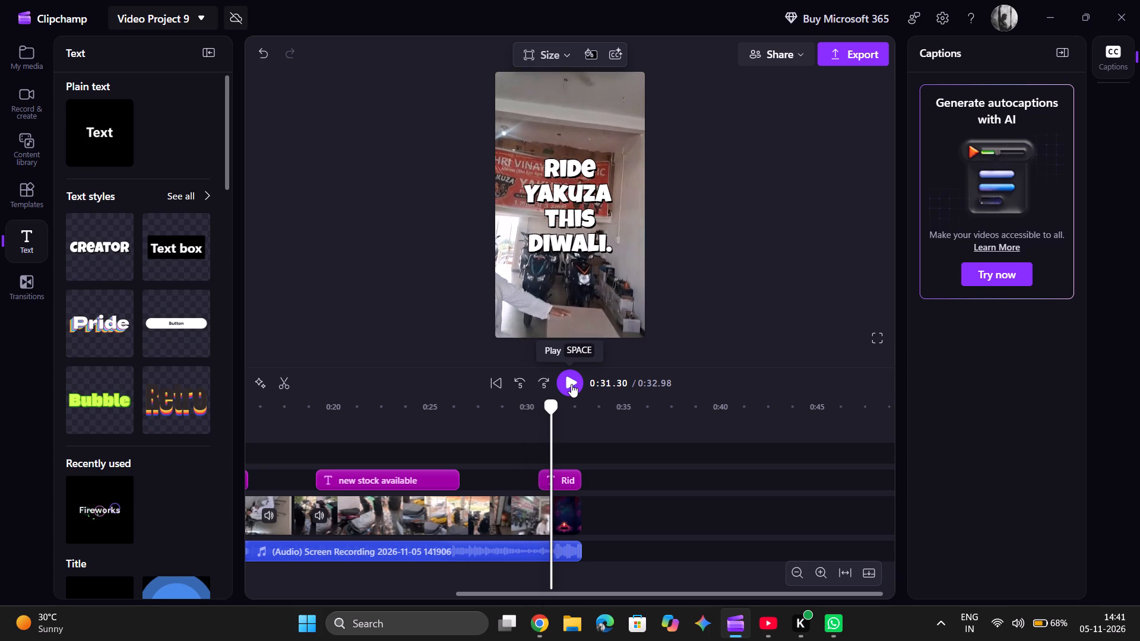
Replace the line break before "this" in the tagline with a space so it reads "Ride Yakuza this Diwali.".
left_click(559, 476)
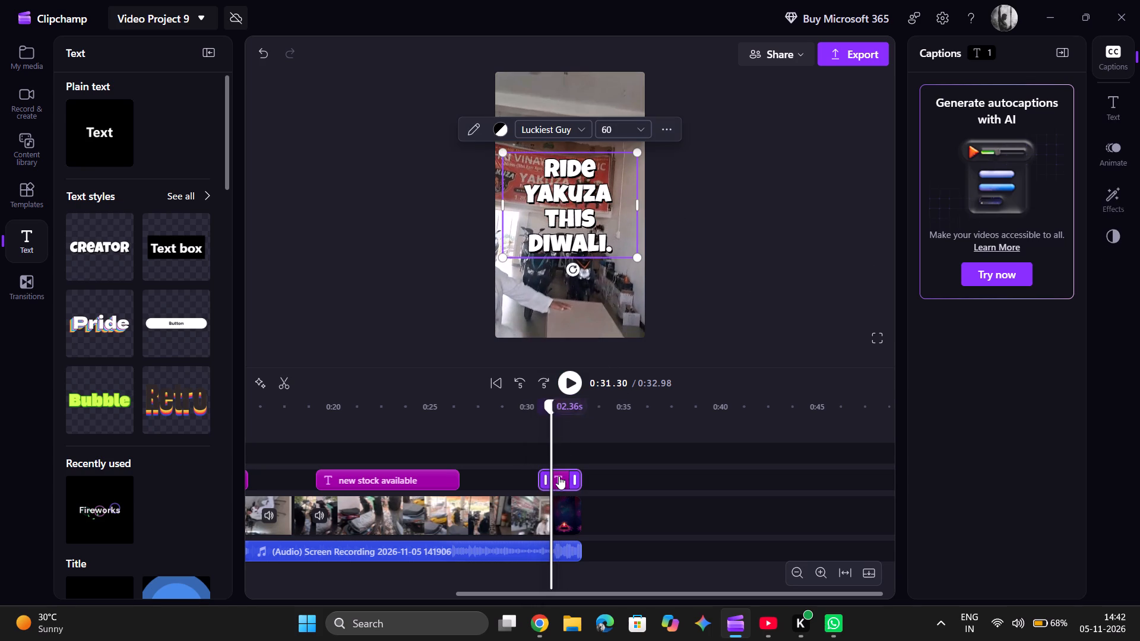
left_click(1103, 110)
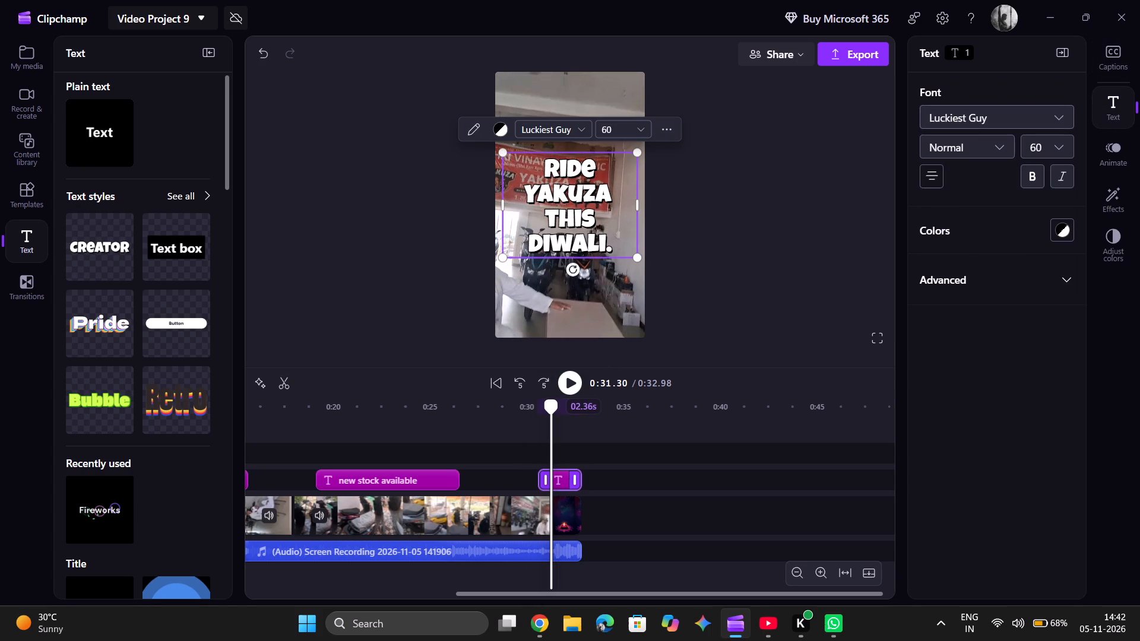
scroll(1047, 135, "up", 1)
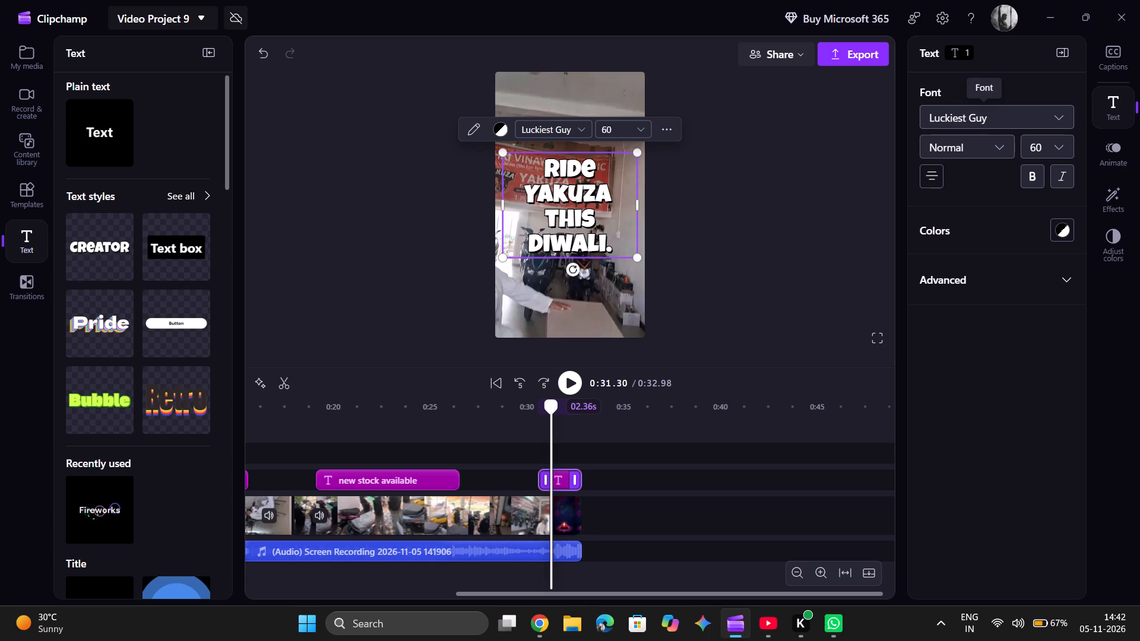
left_click(1120, 120)
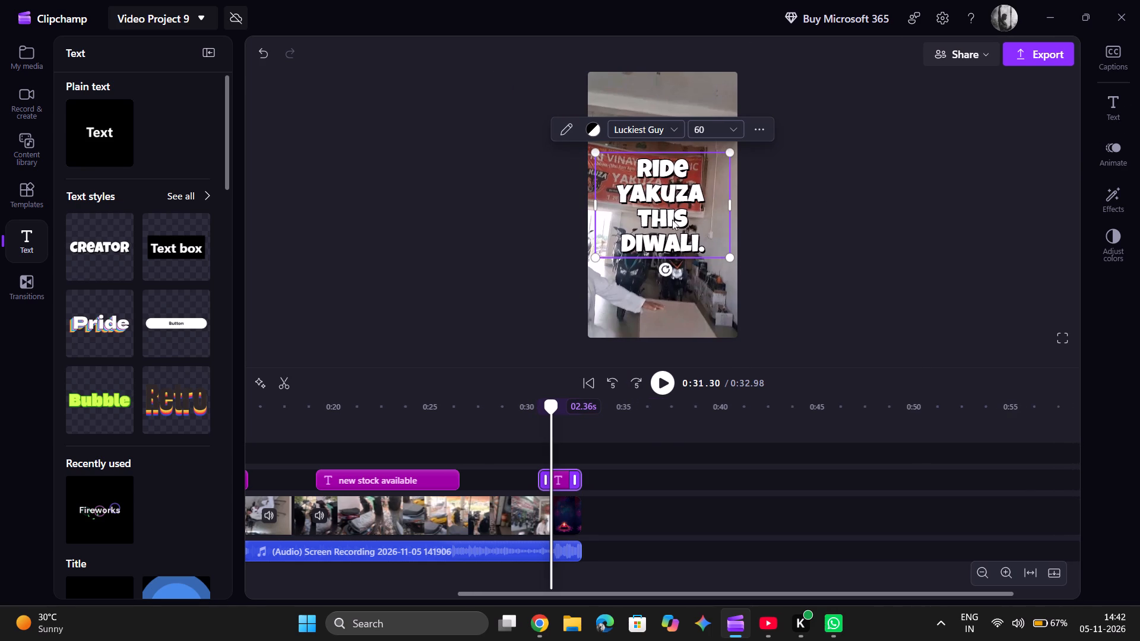
left_click(636, 223)
left_click(636, 223)
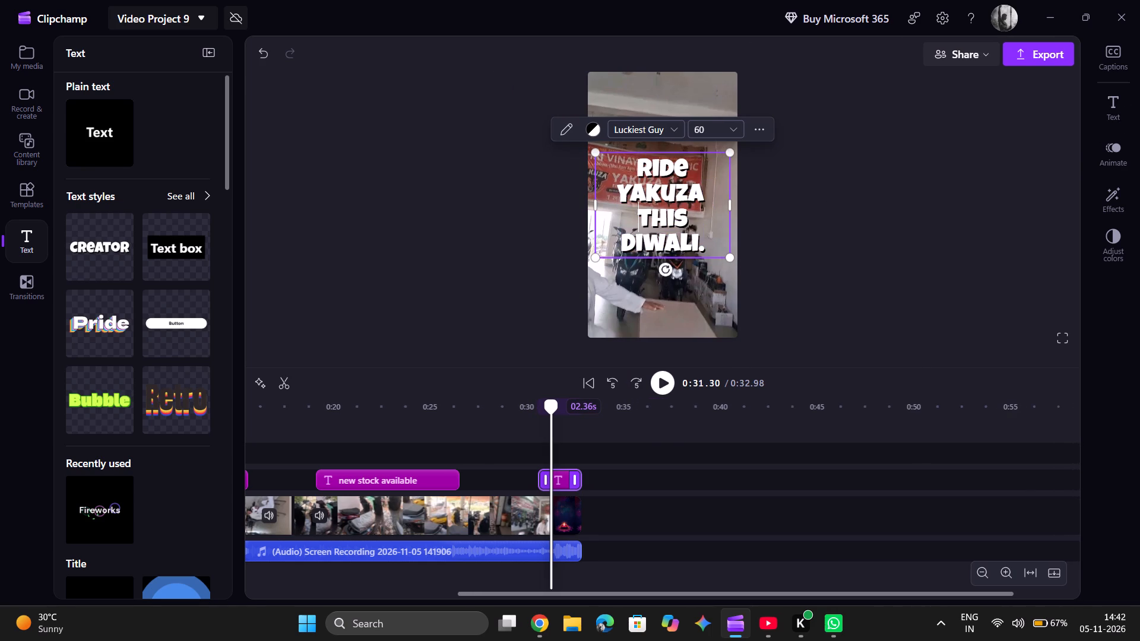
key("BackSpace")
key("BackSpace")
key("BackSpace")
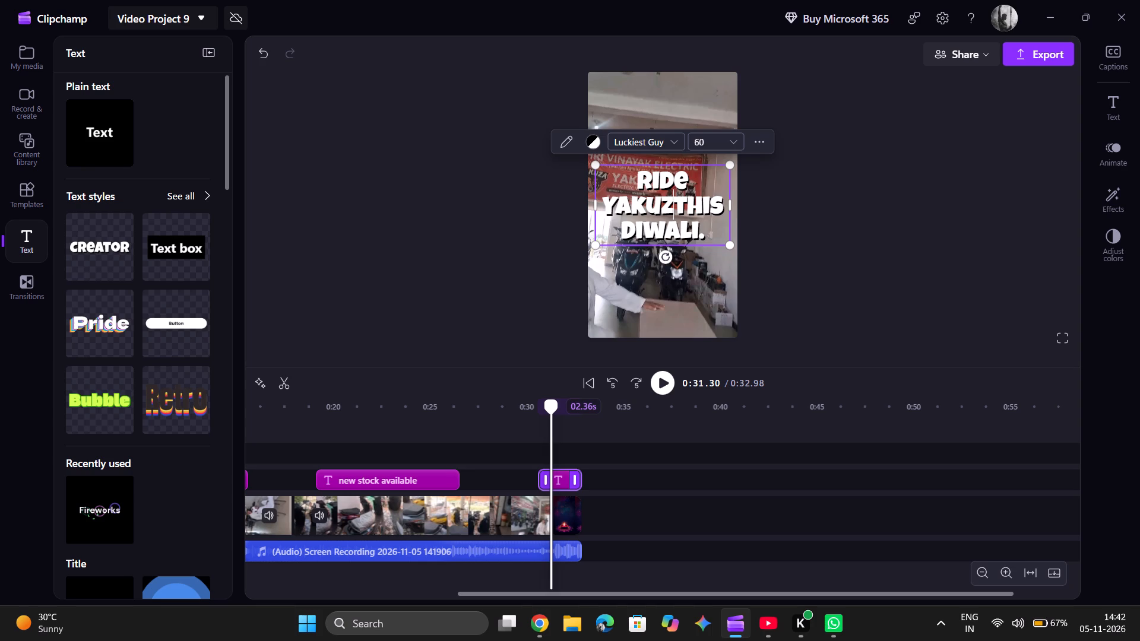
key("a")
key("space")
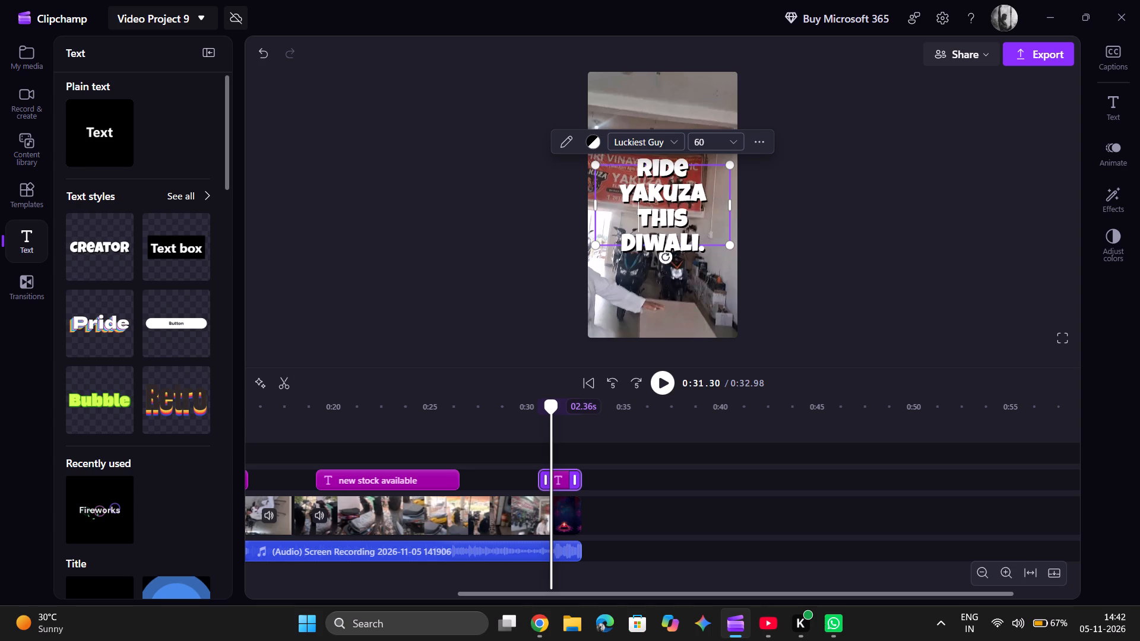
key("Up")
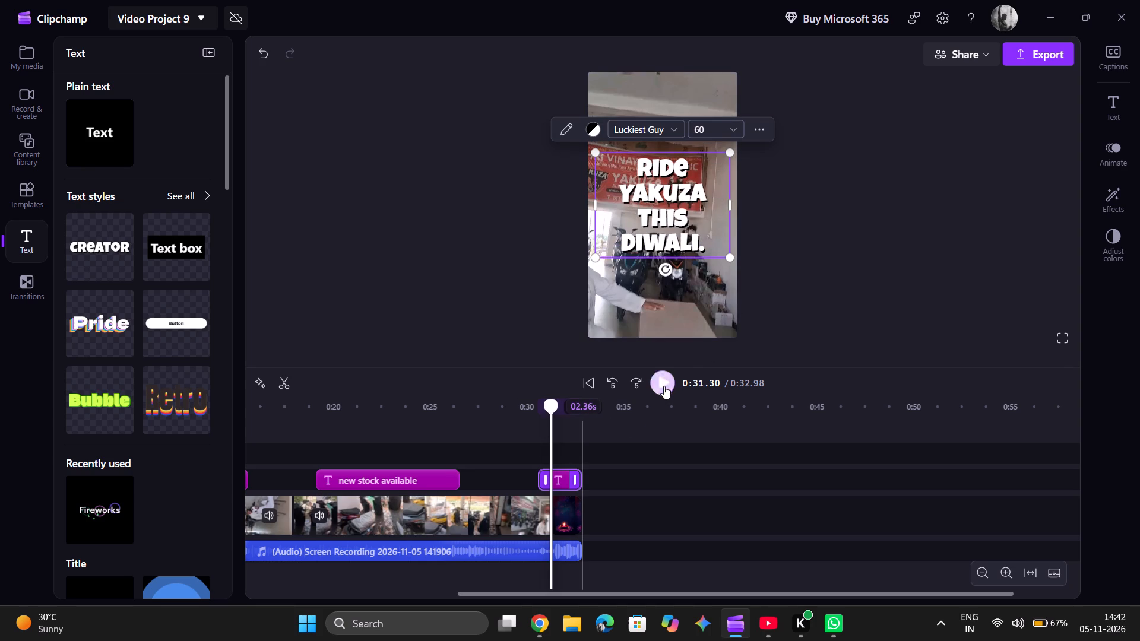
Shift the tagline slightly later and trim both ends so it spans only the closing Diwali image, ending at 0:32.98.
left_click_drag(664, 385, 563, 481)
left_click(563, 481)
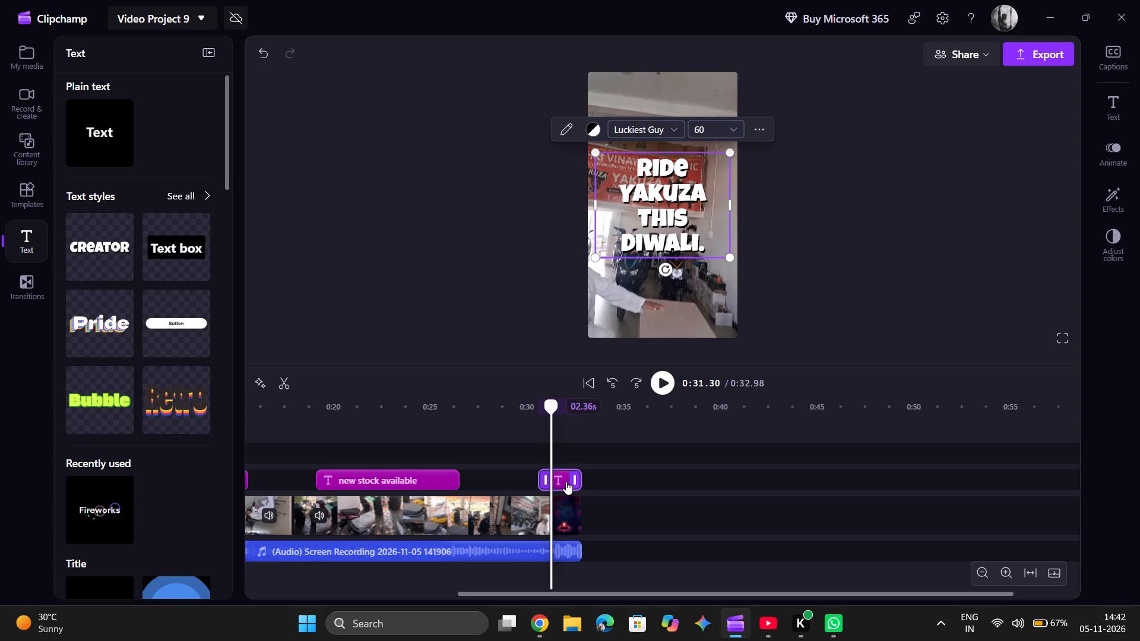
left_click(669, 383)
left_click(669, 383)
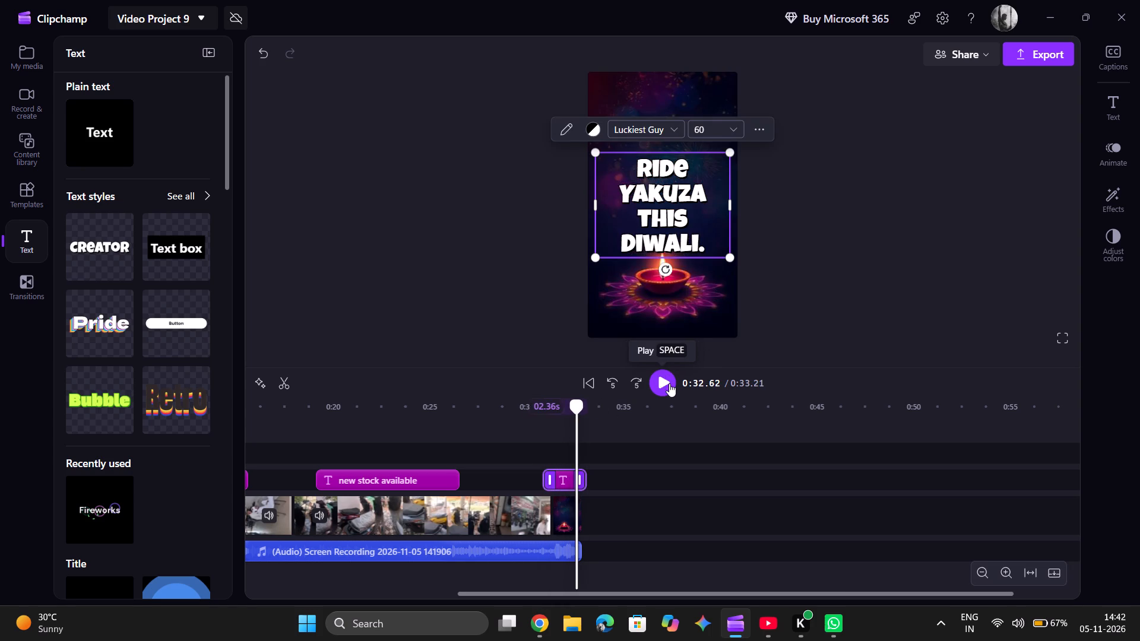
left_click_drag(549, 481, 553, 481)
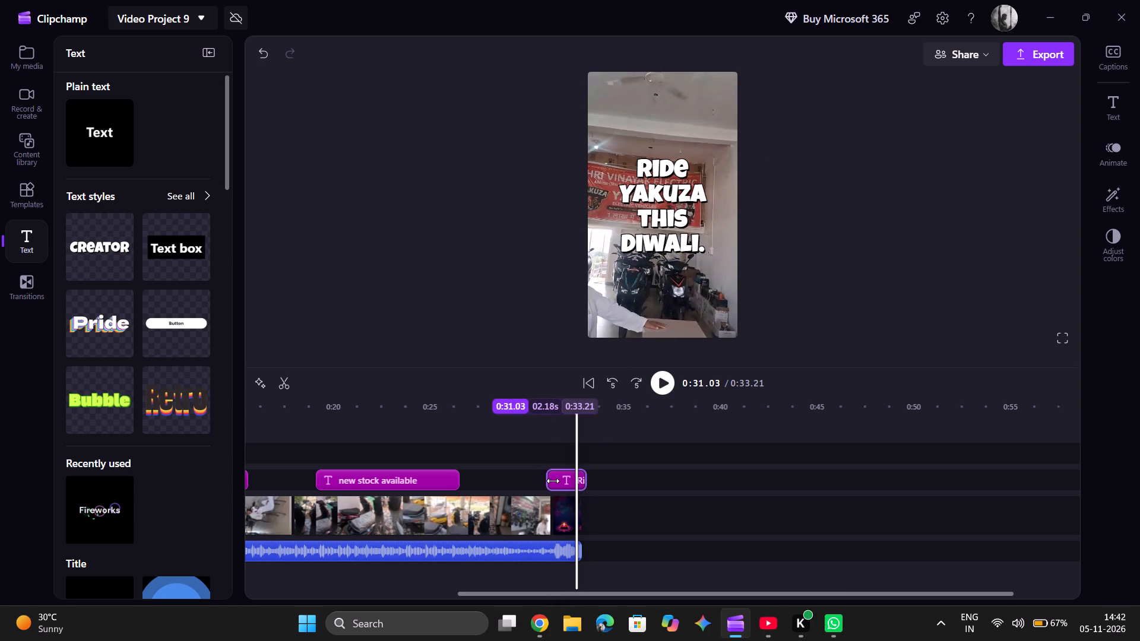
left_click_drag(553, 481, 556, 480)
left_click_drag(582, 481, 577, 483)
Play back around the "new stock available" title and split the title, video and audio at 0:21.07.
left_click(470, 446)
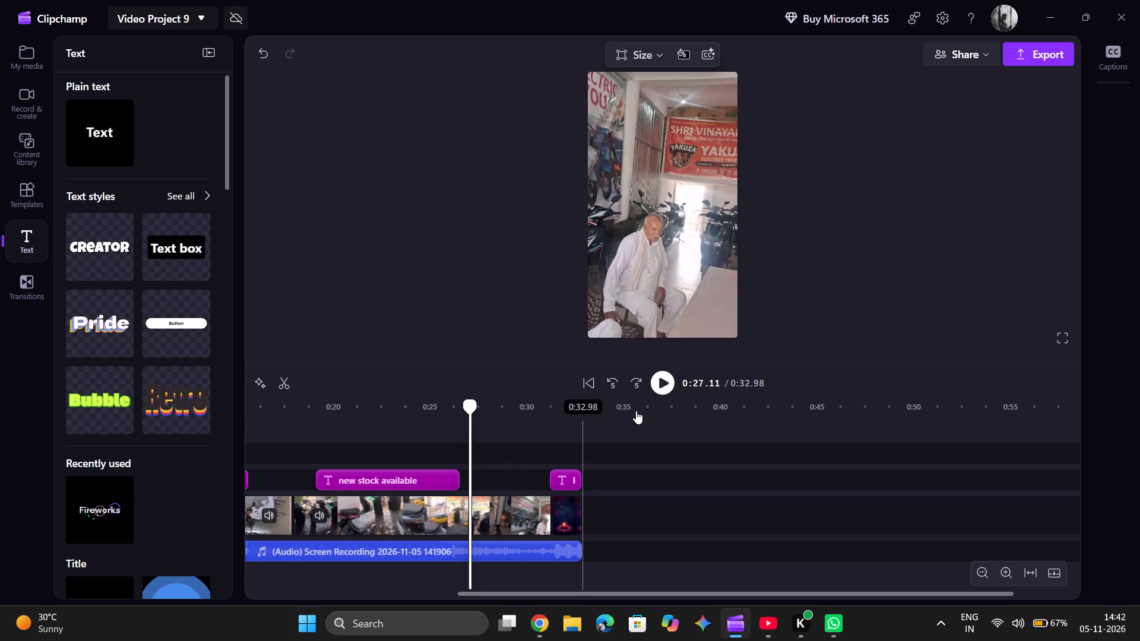
left_click(661, 385)
left_click(661, 385)
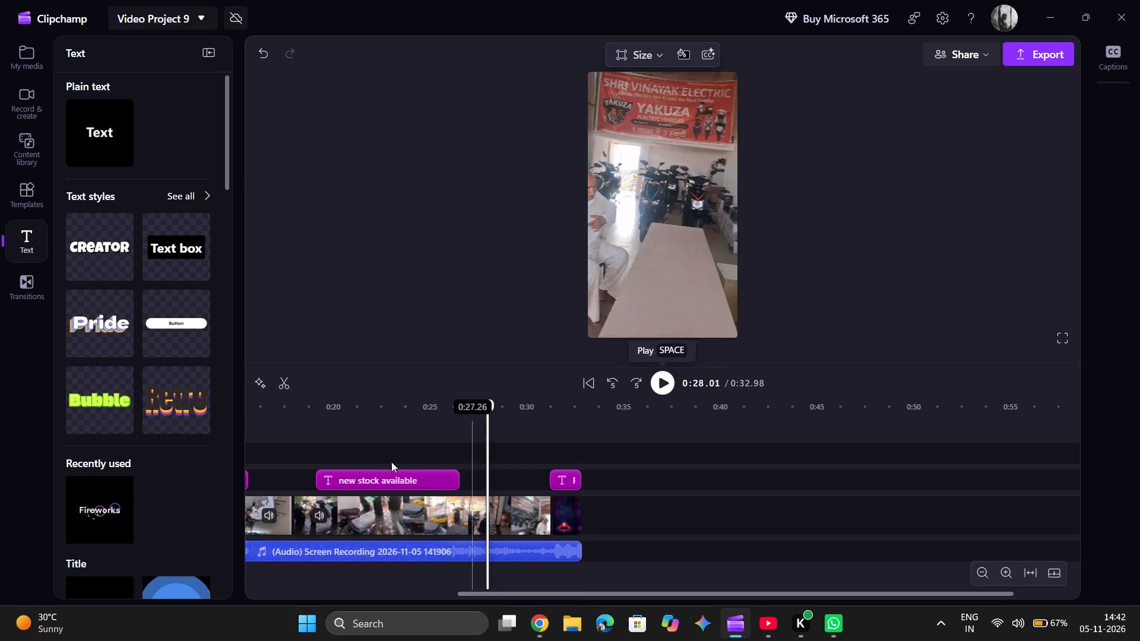
left_click(341, 456)
left_click(667, 377)
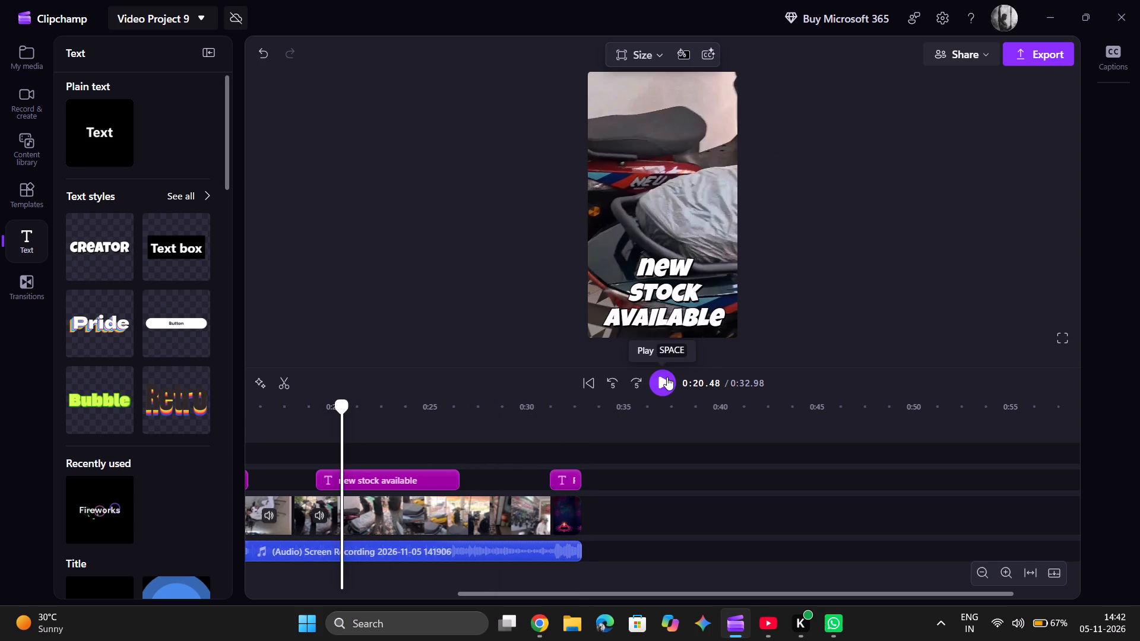
left_click(667, 377)
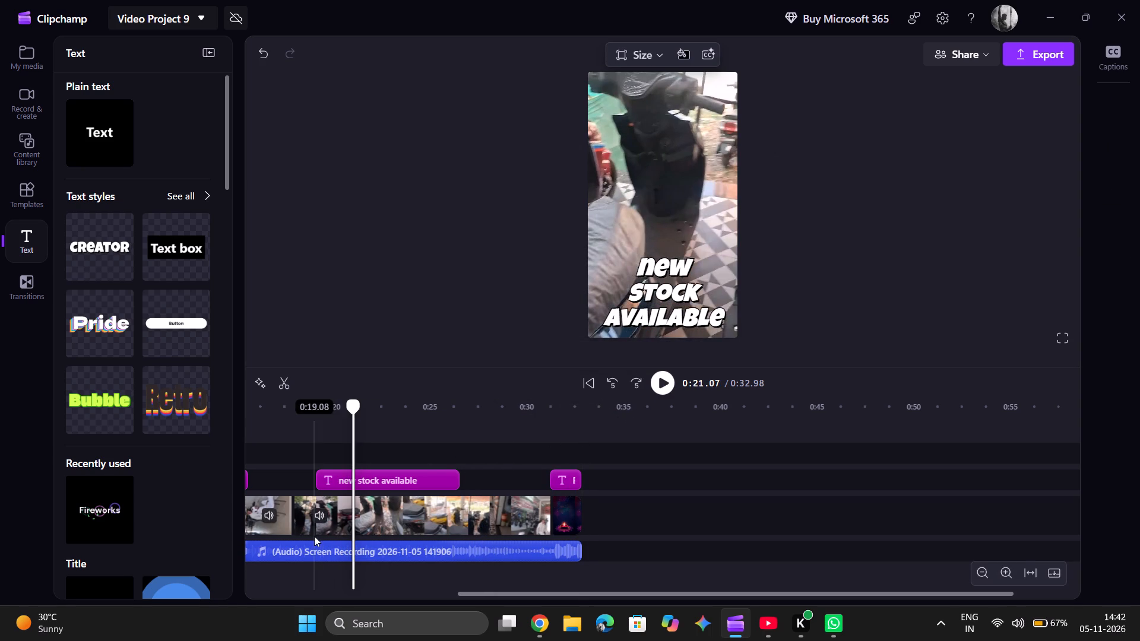
left_click(310, 457)
left_click(663, 386)
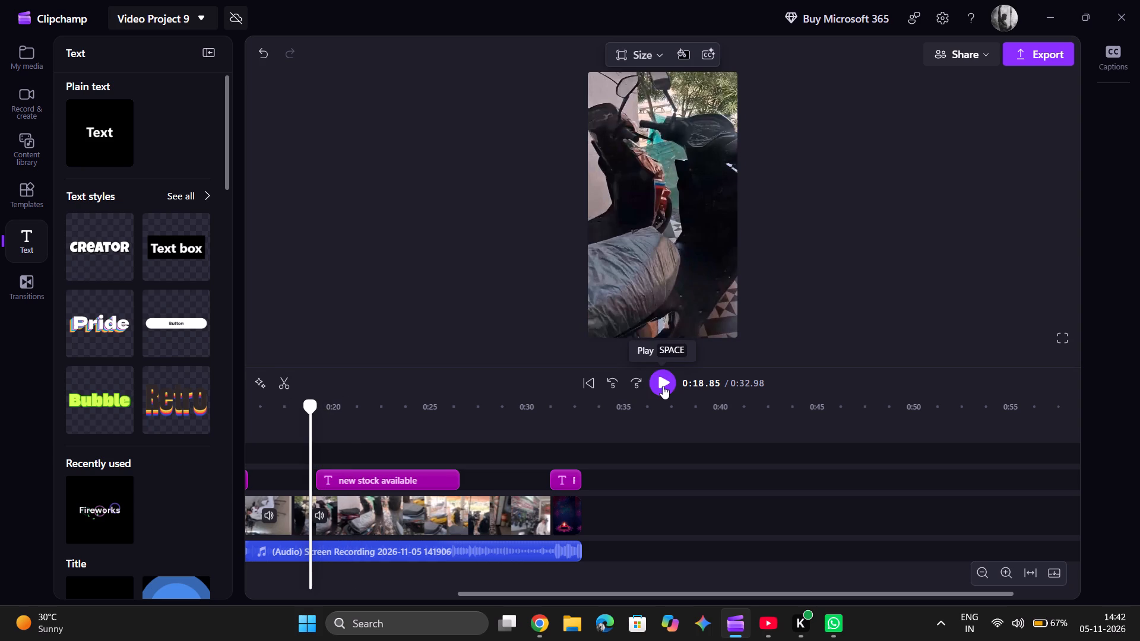
left_click(663, 386)
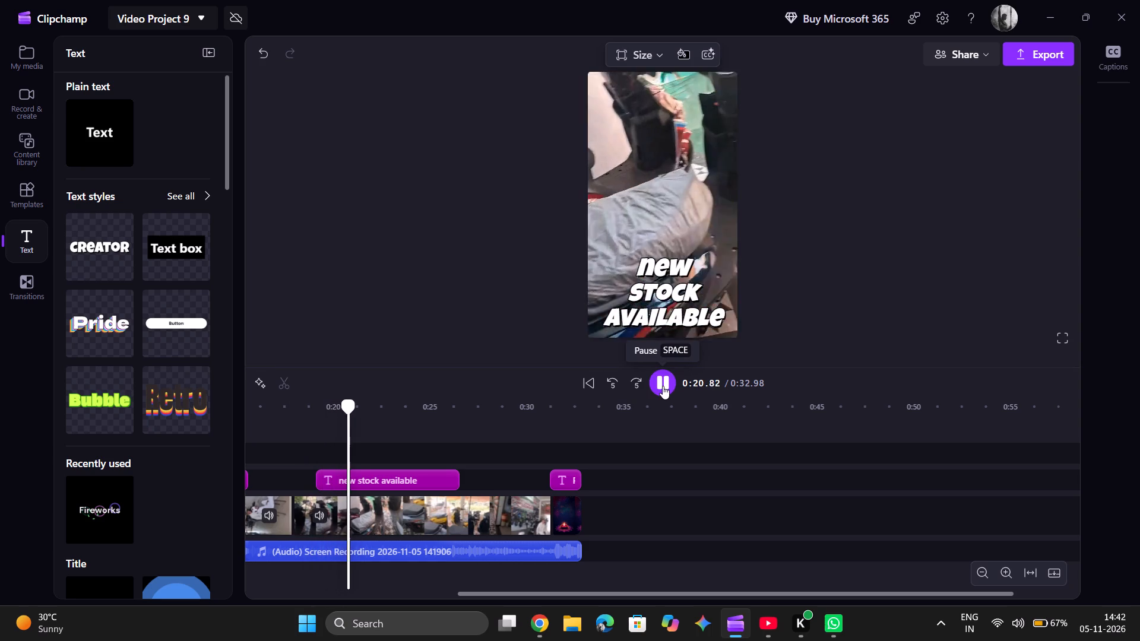
left_click(284, 374)
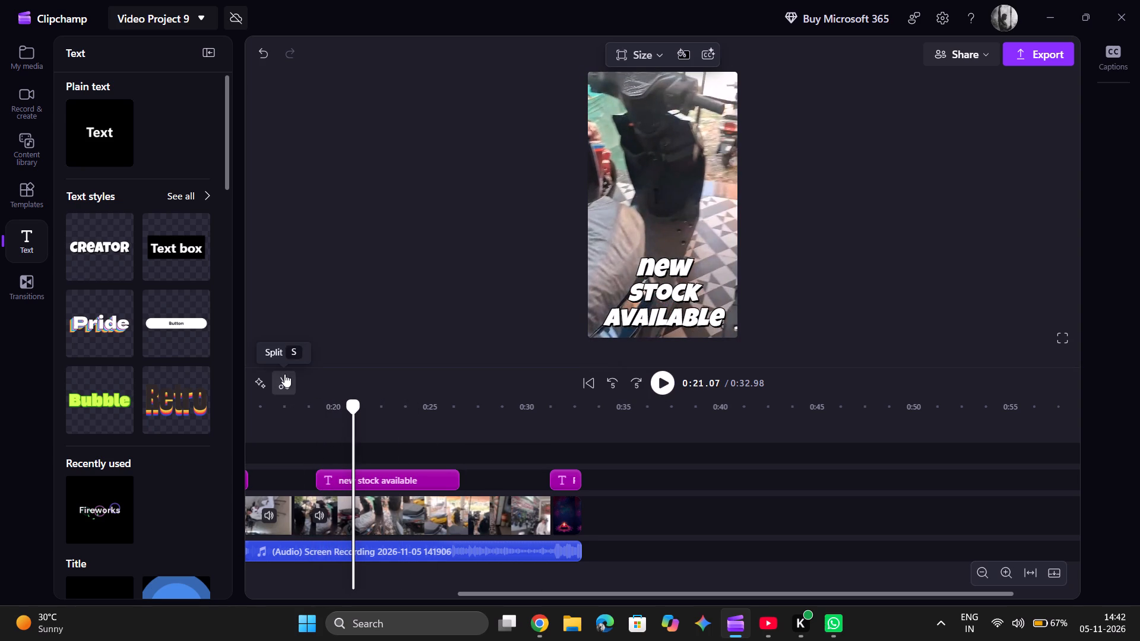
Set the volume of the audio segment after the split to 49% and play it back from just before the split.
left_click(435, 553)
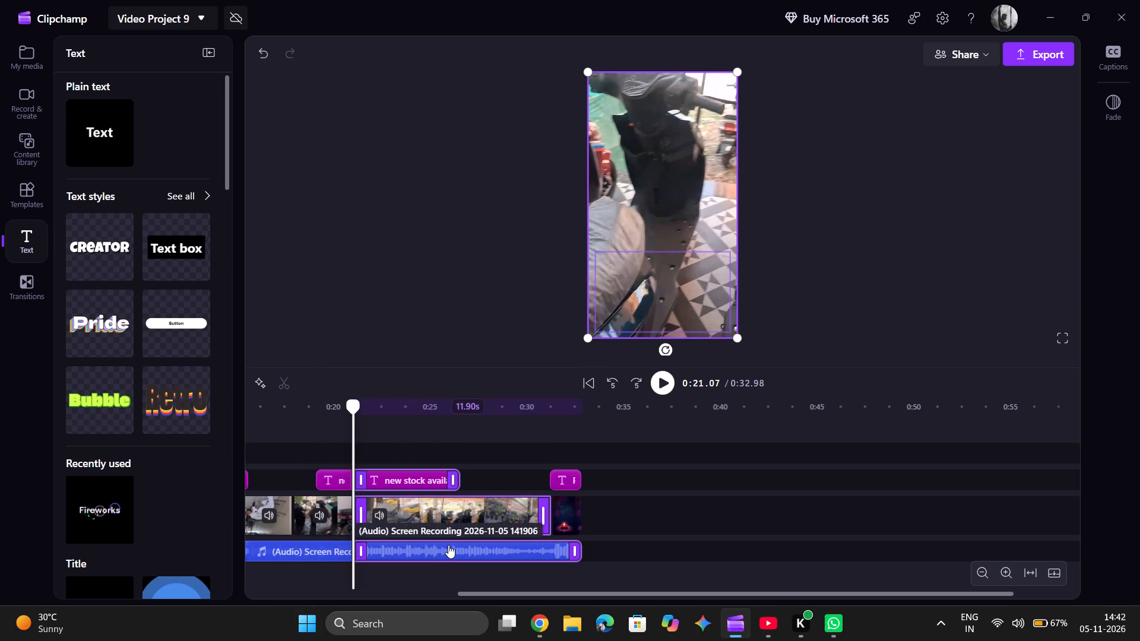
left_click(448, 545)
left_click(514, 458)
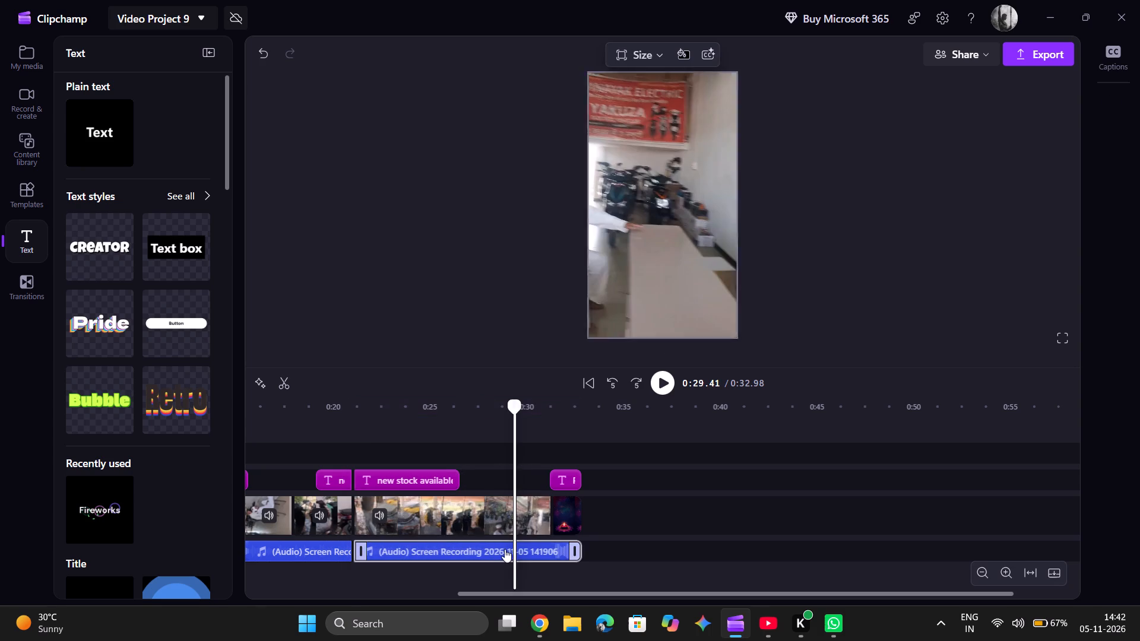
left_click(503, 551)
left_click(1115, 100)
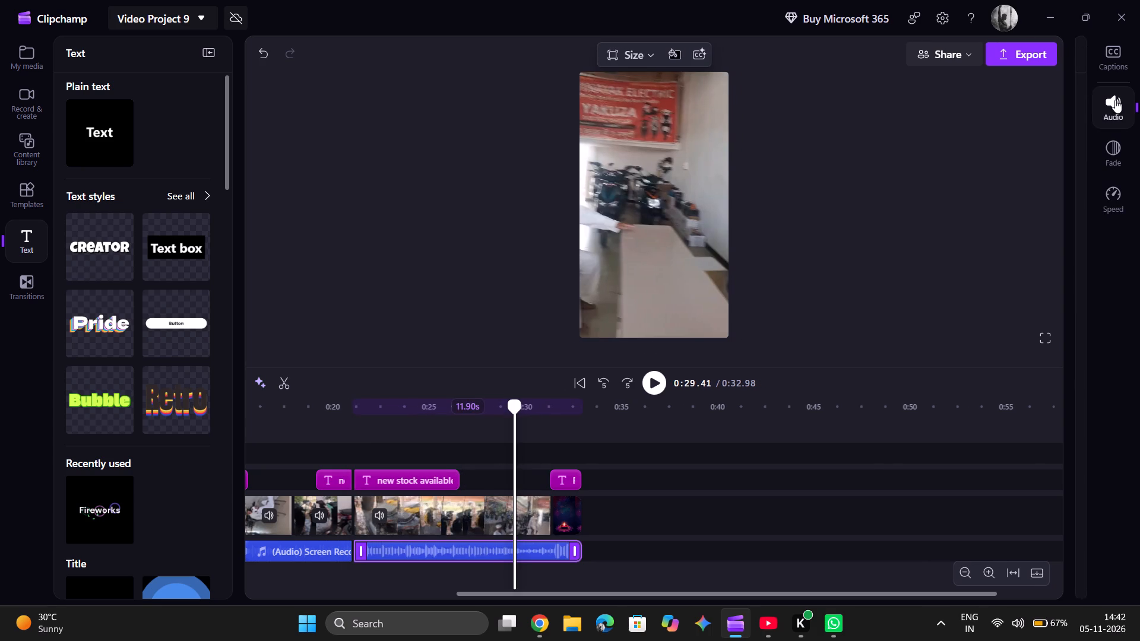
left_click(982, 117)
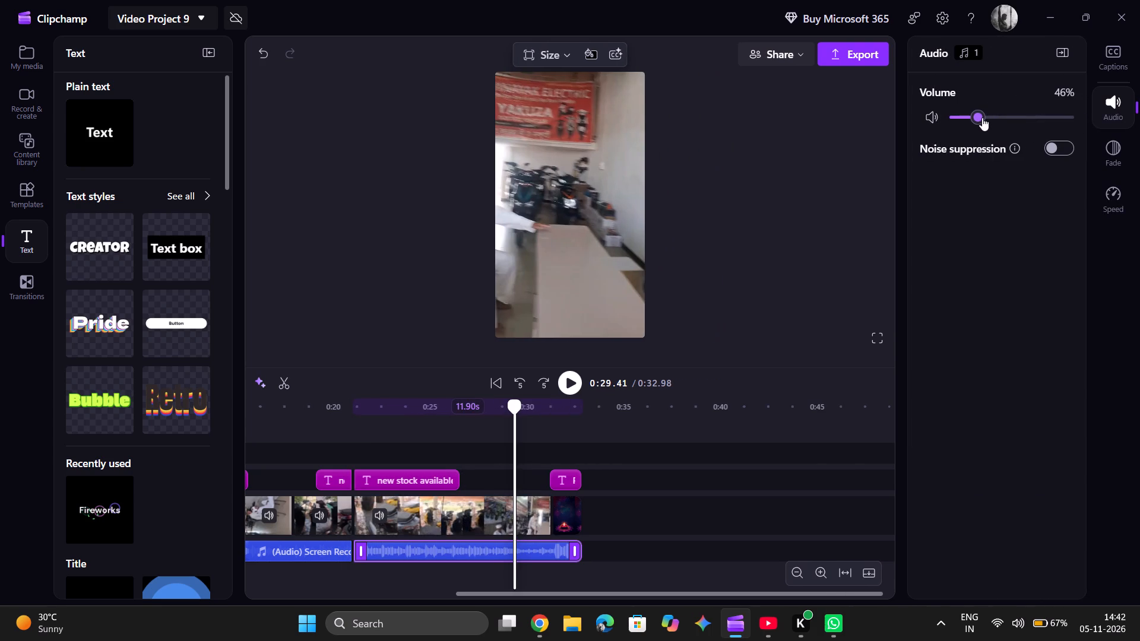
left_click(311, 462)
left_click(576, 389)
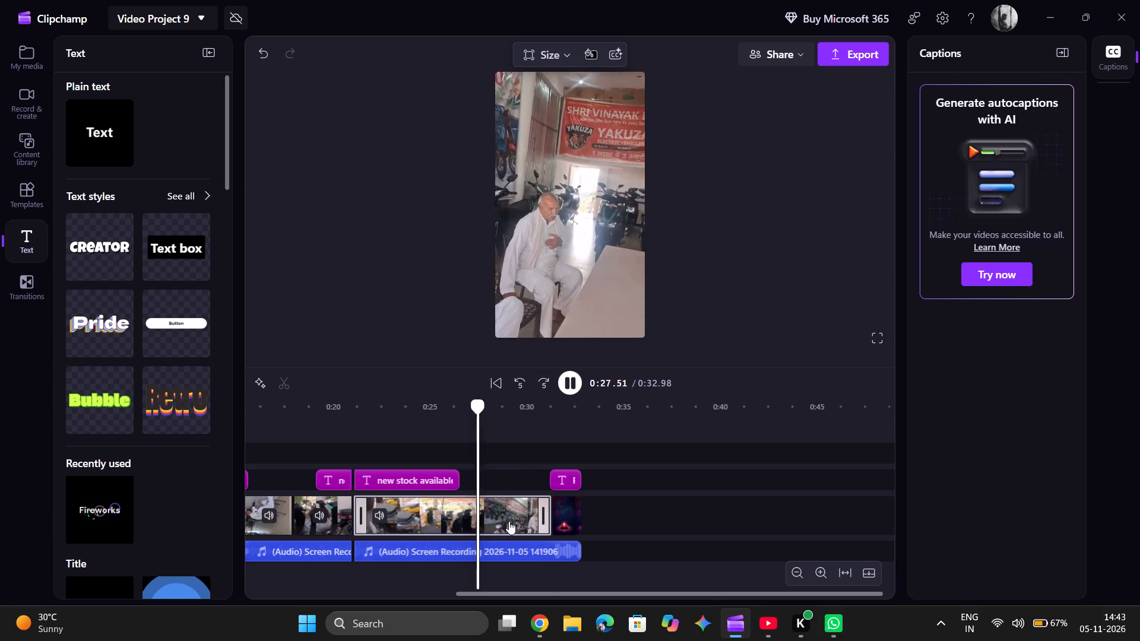
Lower the volume of the video clip after the split to about 53%.
left_click(497, 553)
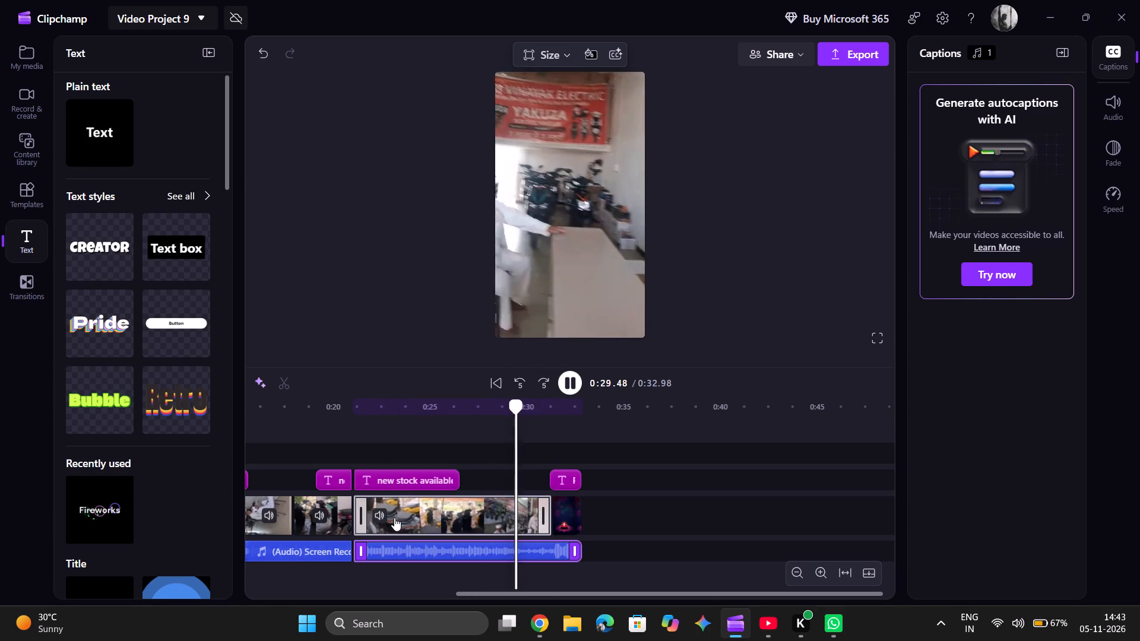
left_click(394, 518)
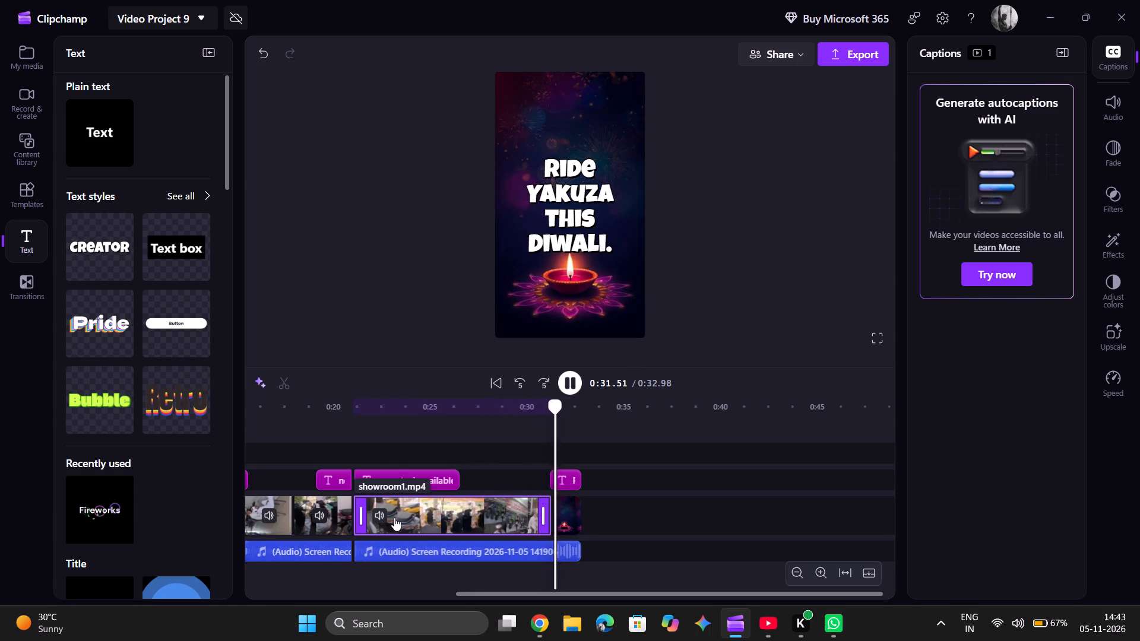
left_click(1119, 97)
left_click_drag(998, 116, 984, 119)
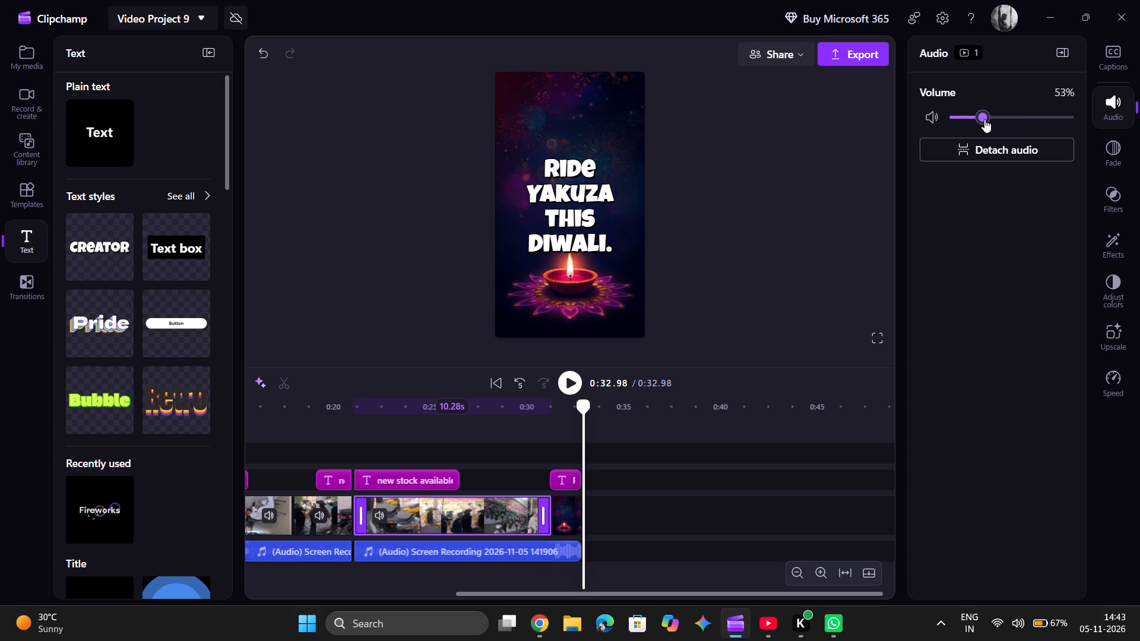
left_click_drag(984, 119, 984, 120)
Set the volume of the audio segment after the split to 36% and play the video from 0:16.88.
left_click(541, 550)
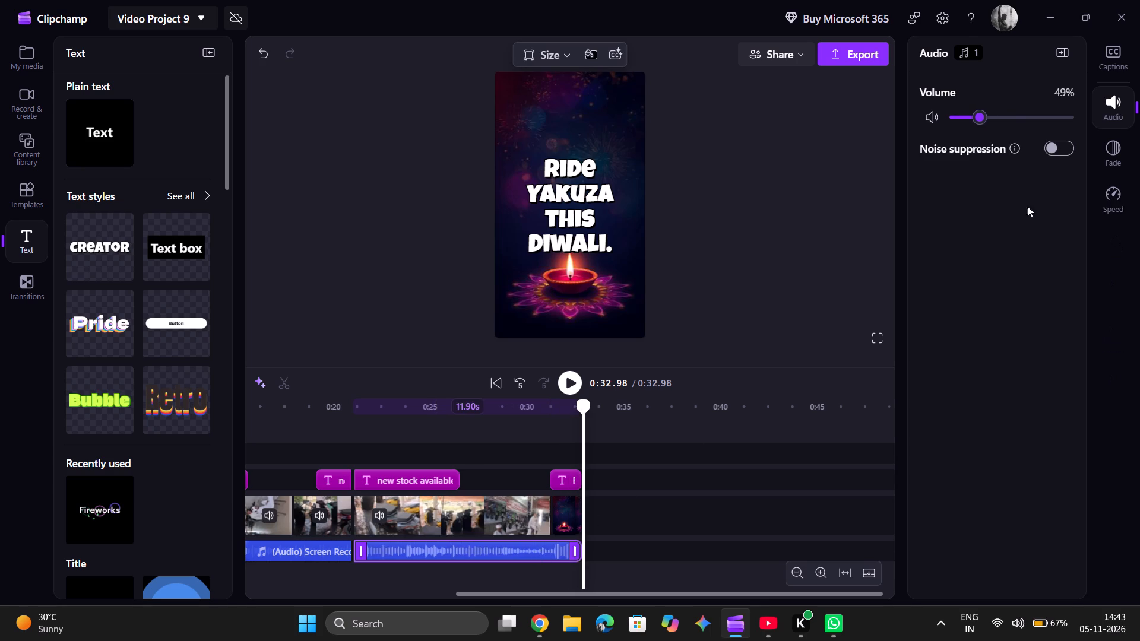
left_click_drag(981, 119, 976, 120)
left_click(272, 474)
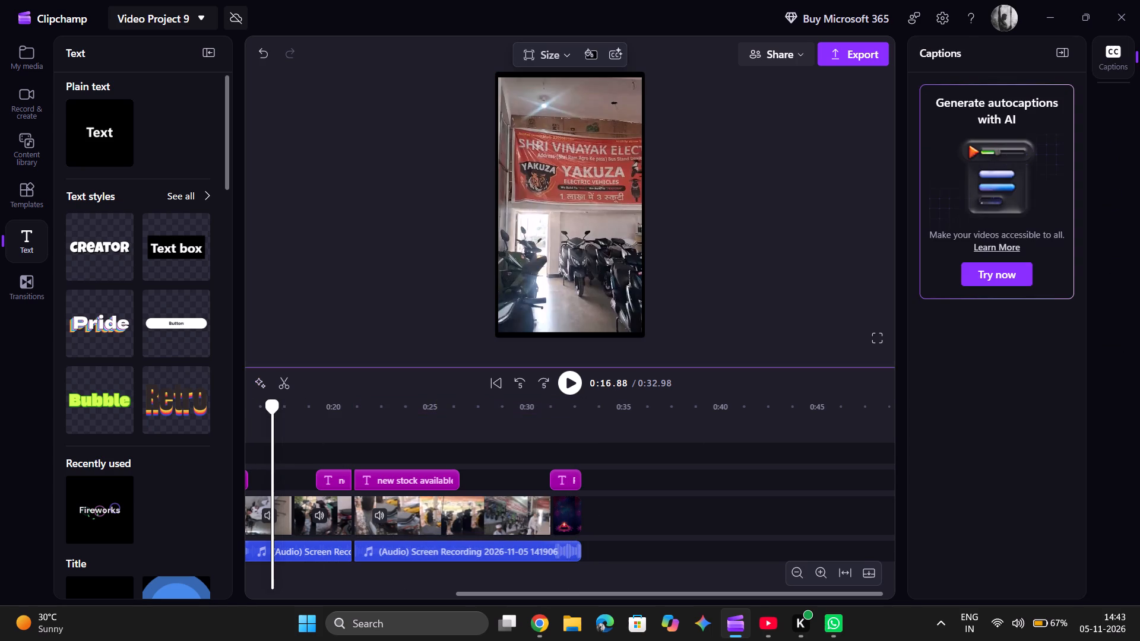
left_click(566, 382)
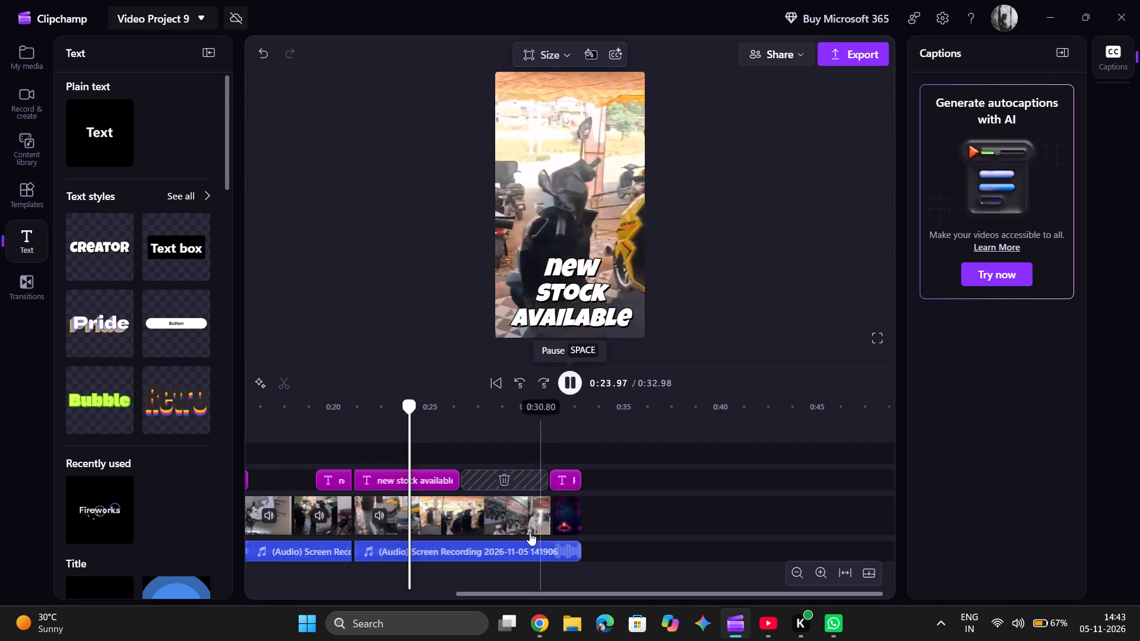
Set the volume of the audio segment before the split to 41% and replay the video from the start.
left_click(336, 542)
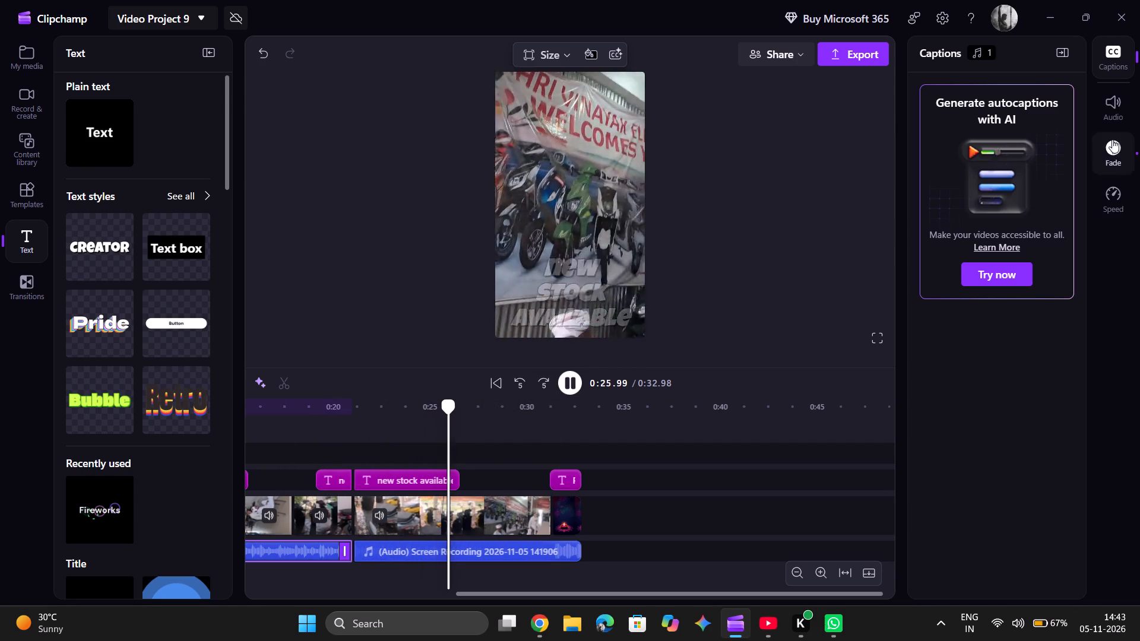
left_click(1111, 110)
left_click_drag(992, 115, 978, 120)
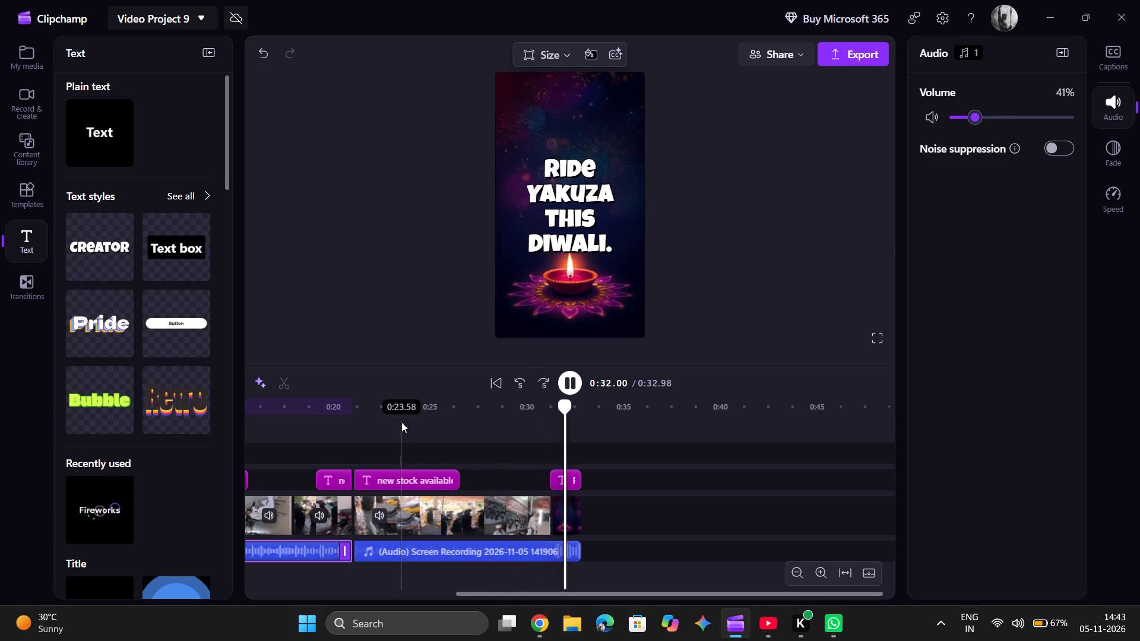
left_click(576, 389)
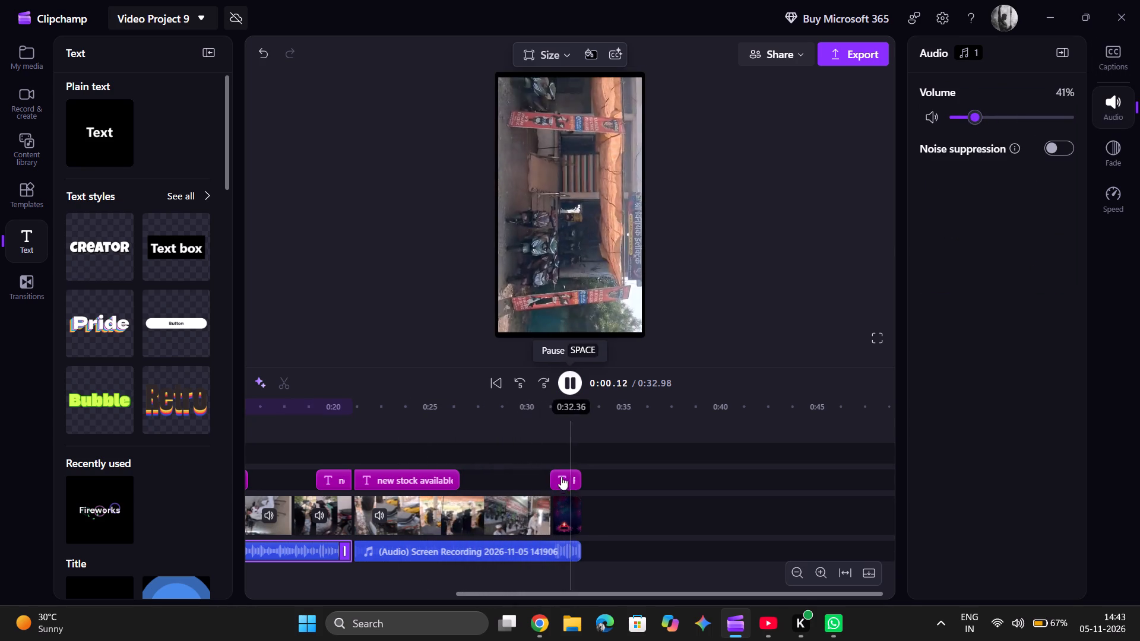
Trim the start of the closing "Ride Yakuza this Diwali." title to line up with the Diwali image, and play back the ending.
left_click(547, 482)
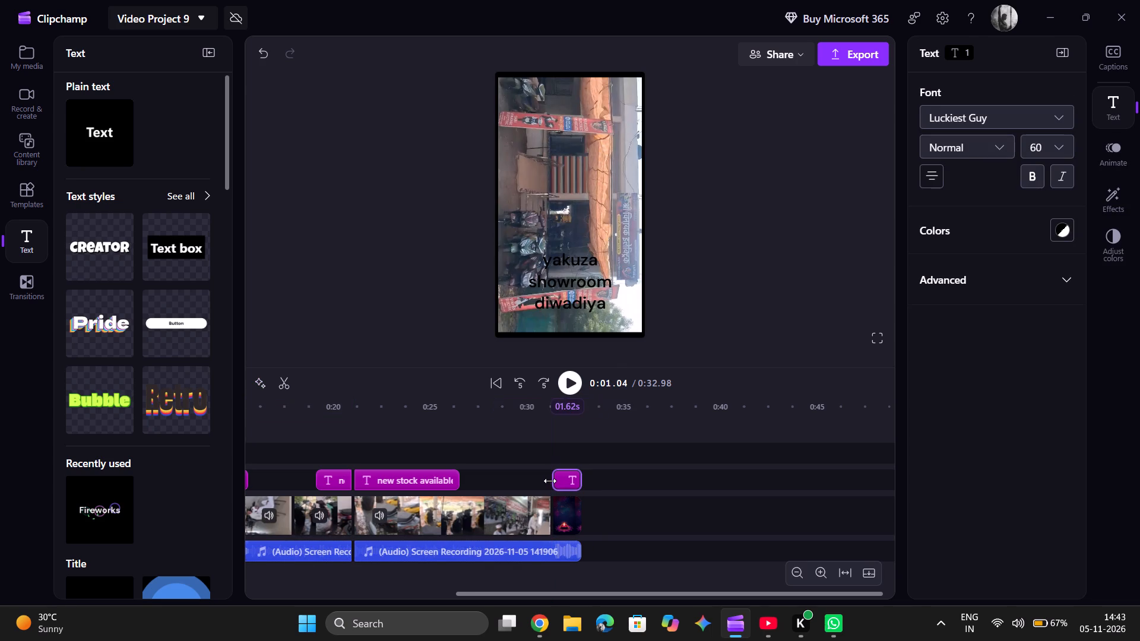
left_click(518, 432)
left_click(567, 382)
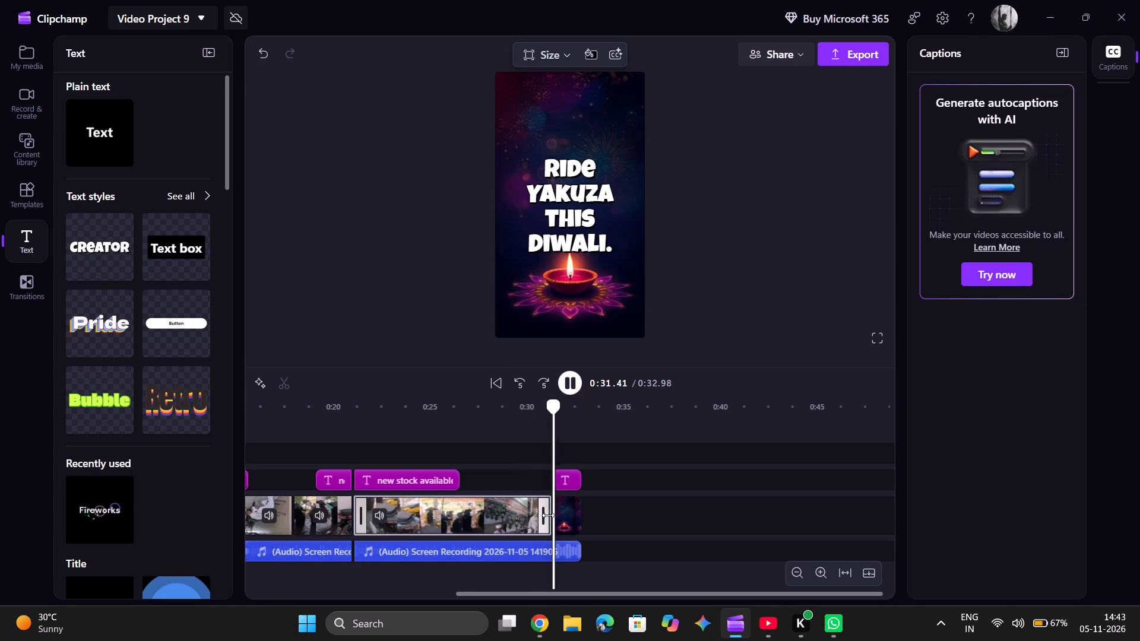
Add a transition between the video clips at the 0:21.07 split and play across it from 0:19.96.
scroll(552, 513, "up", 2, "ctrl")
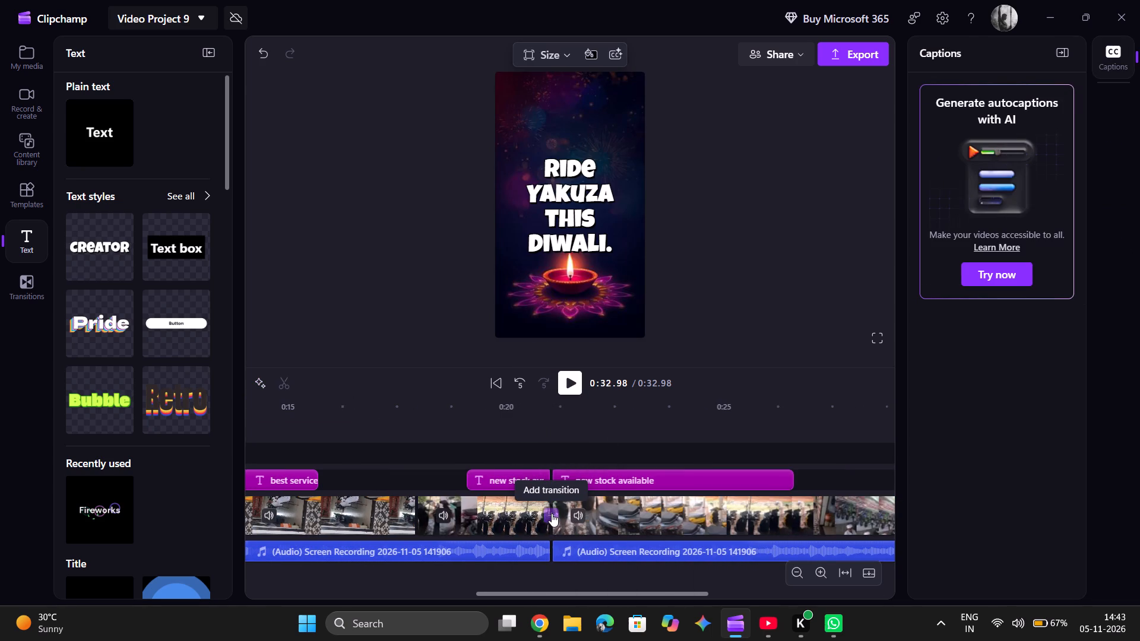
left_click(556, 515)
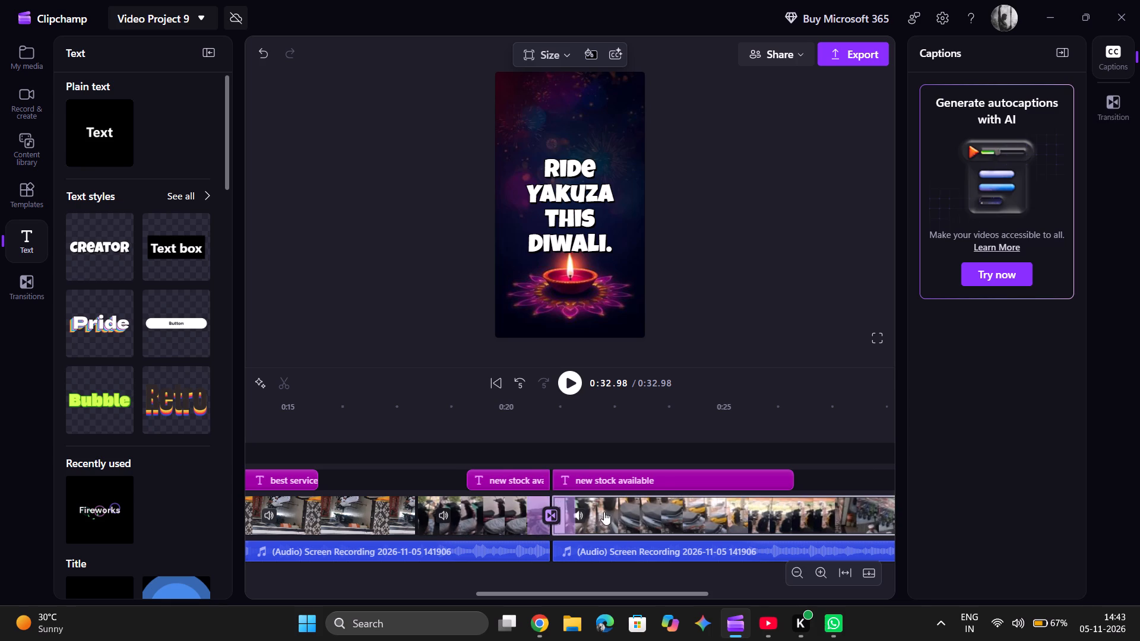
left_click(503, 442)
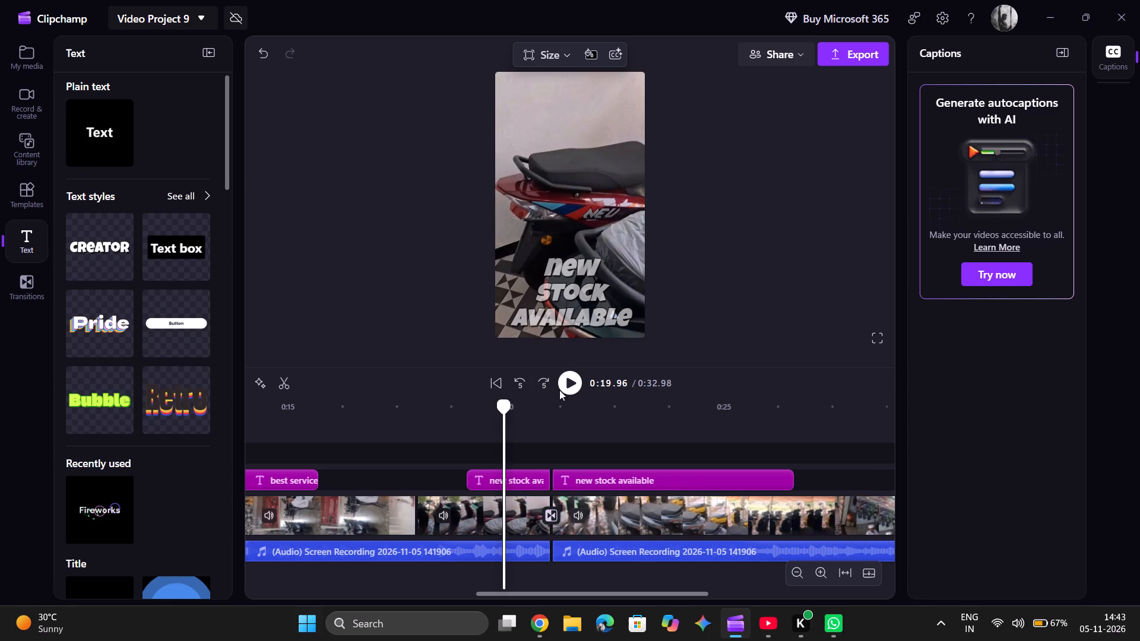
left_click(561, 389)
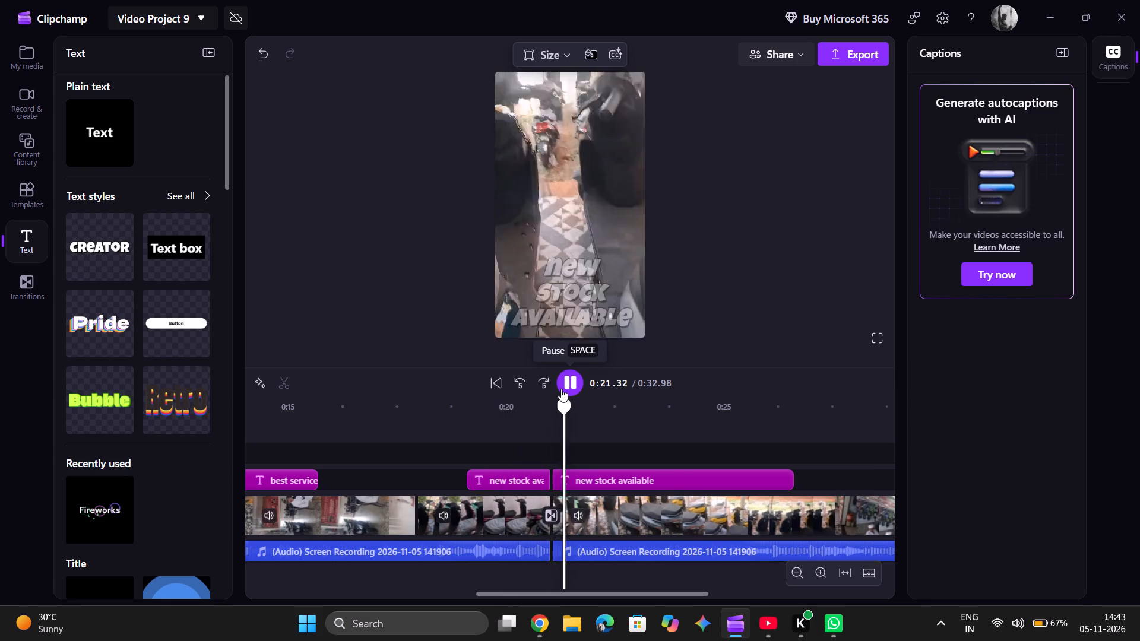
scroll(636, 494, "left", 2)
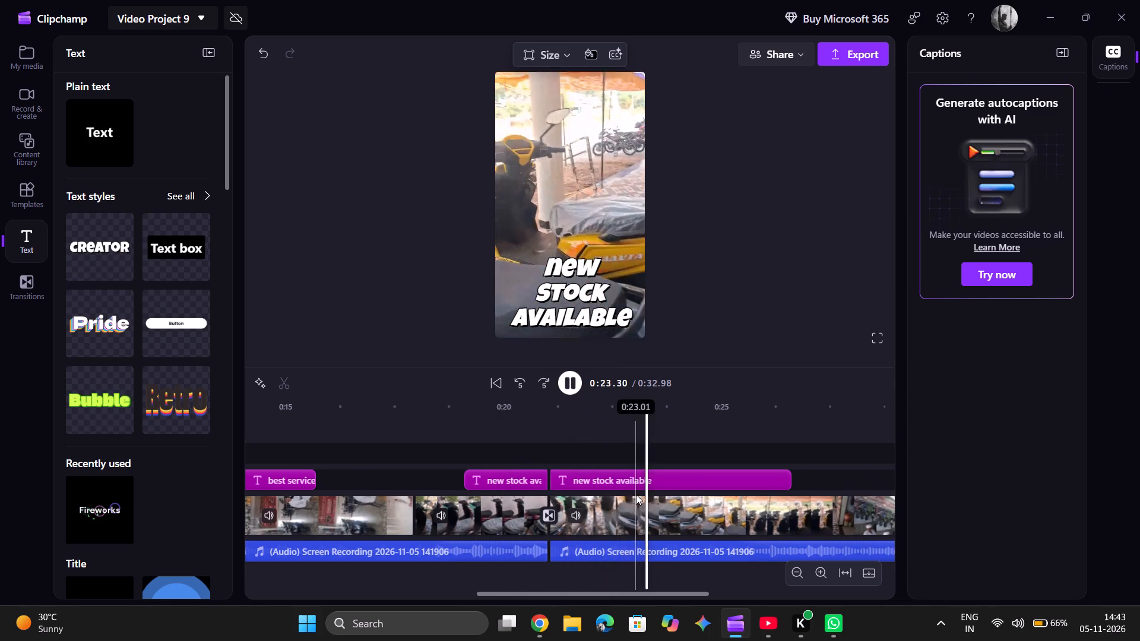
Add a Morph glitch transition between the last video clip and the Diwali image, and play the video from the beginning.
scroll(636, 494, "left", 1)
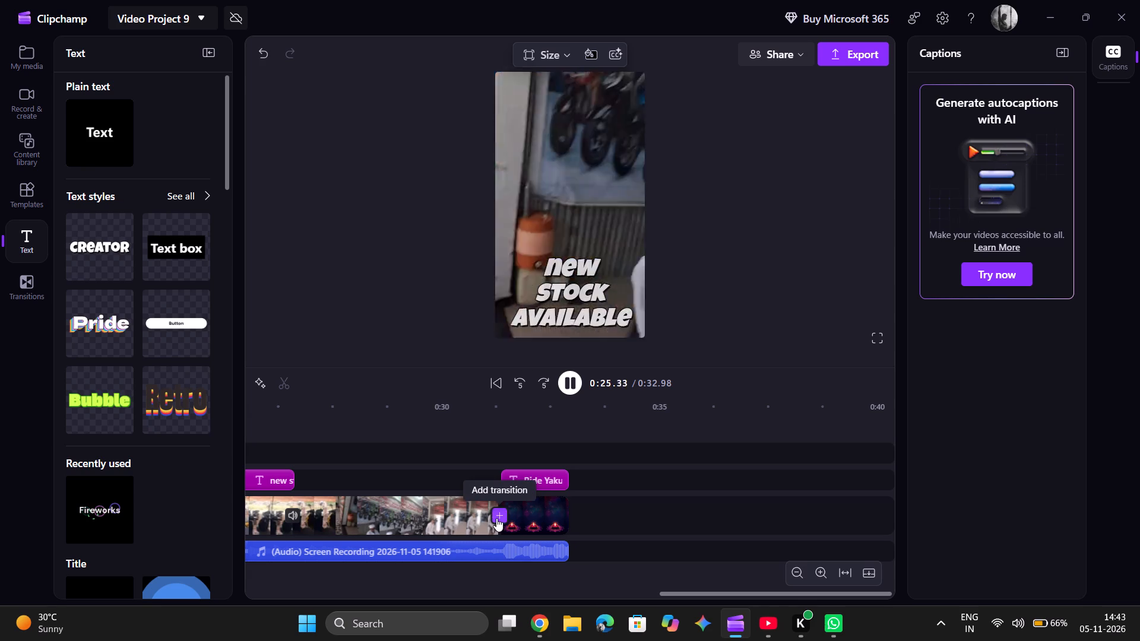
left_click(496, 518)
left_click(496, 518)
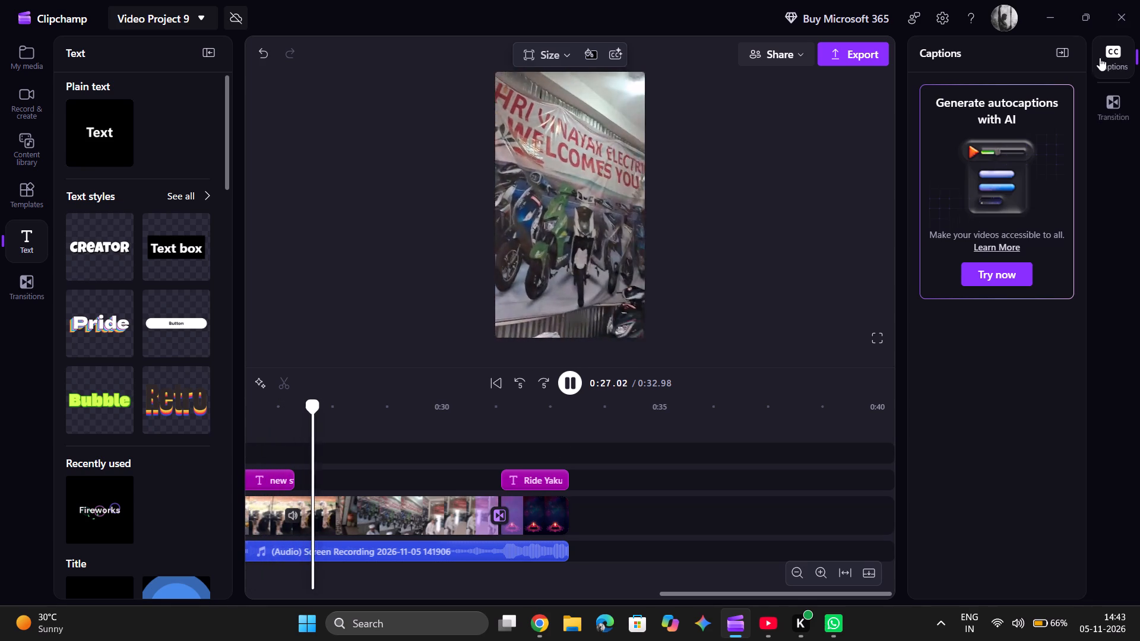
left_click(1109, 88)
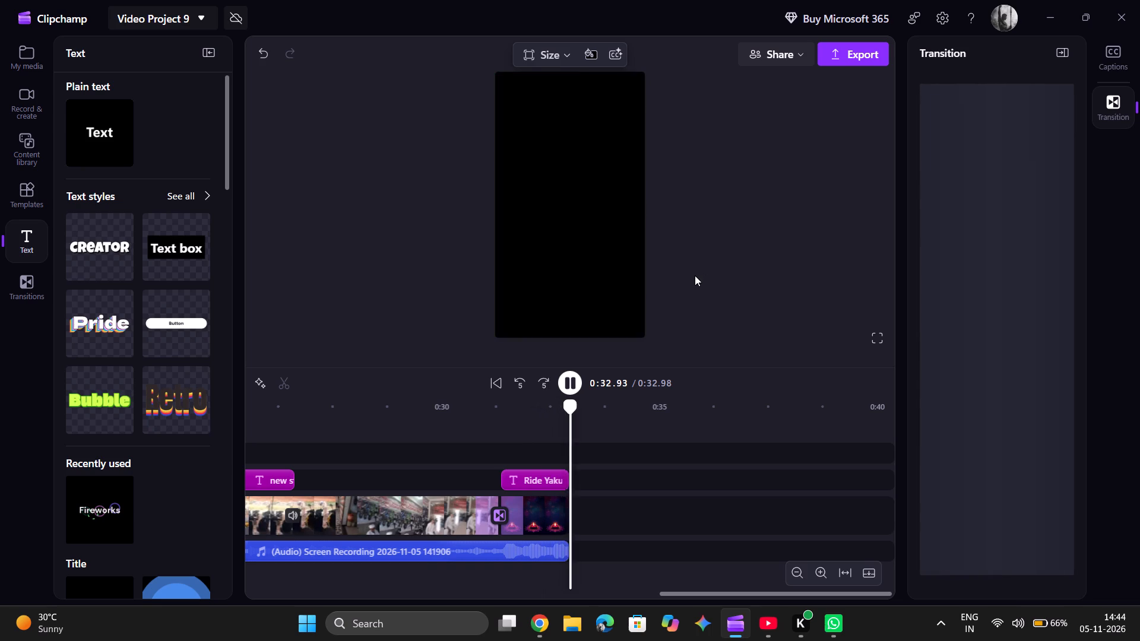
scroll(514, 492, "down", 6, "ctrl")
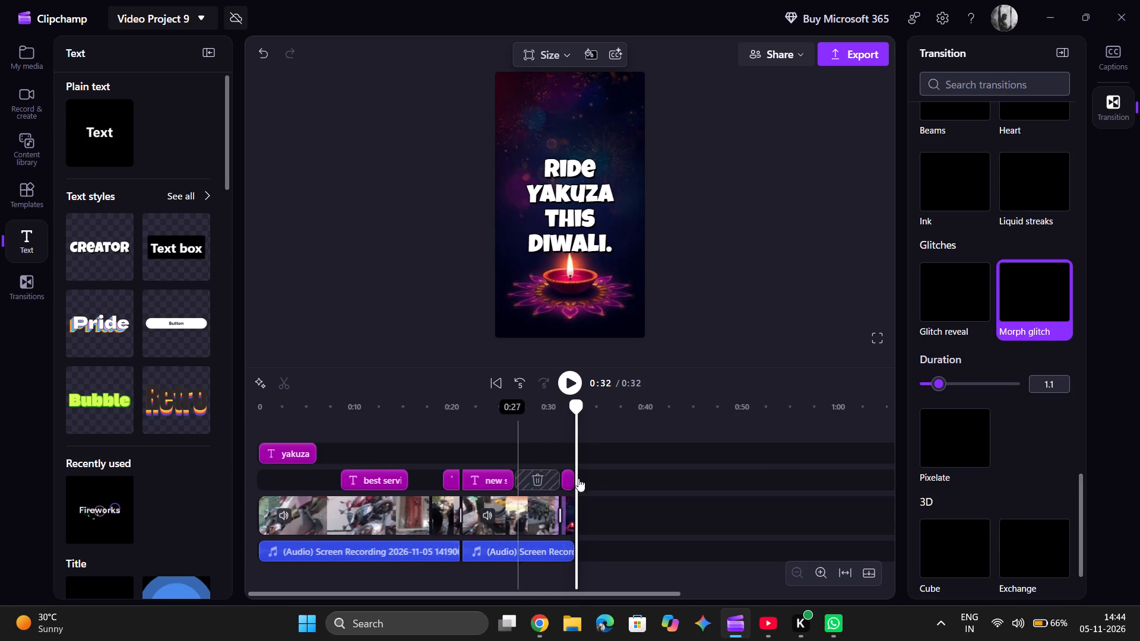
left_click(256, 429)
left_click(565, 382)
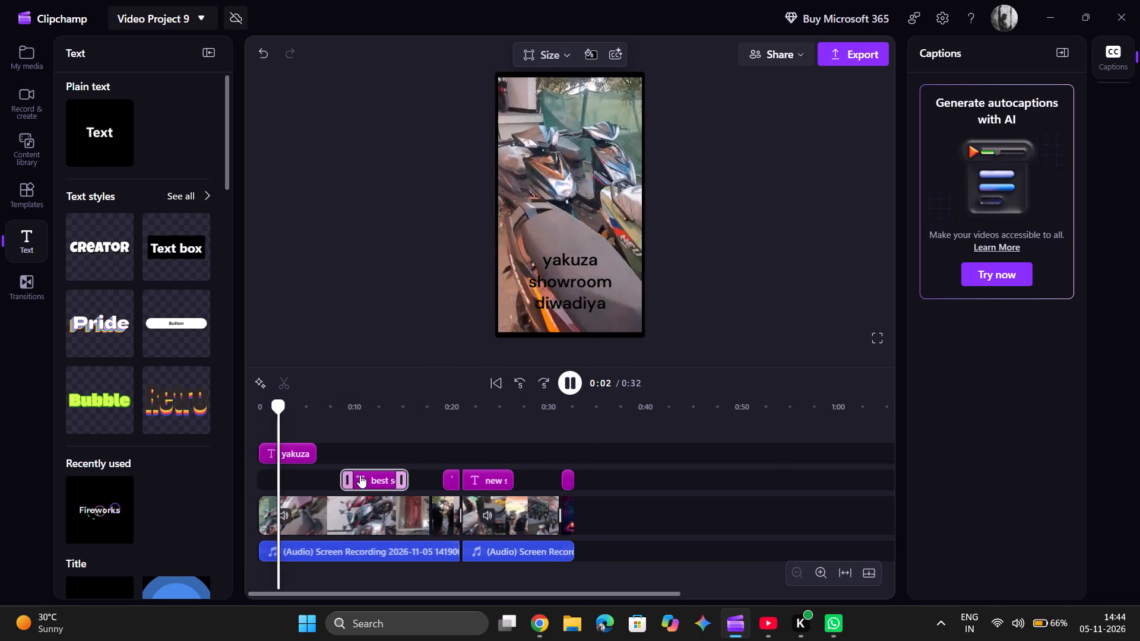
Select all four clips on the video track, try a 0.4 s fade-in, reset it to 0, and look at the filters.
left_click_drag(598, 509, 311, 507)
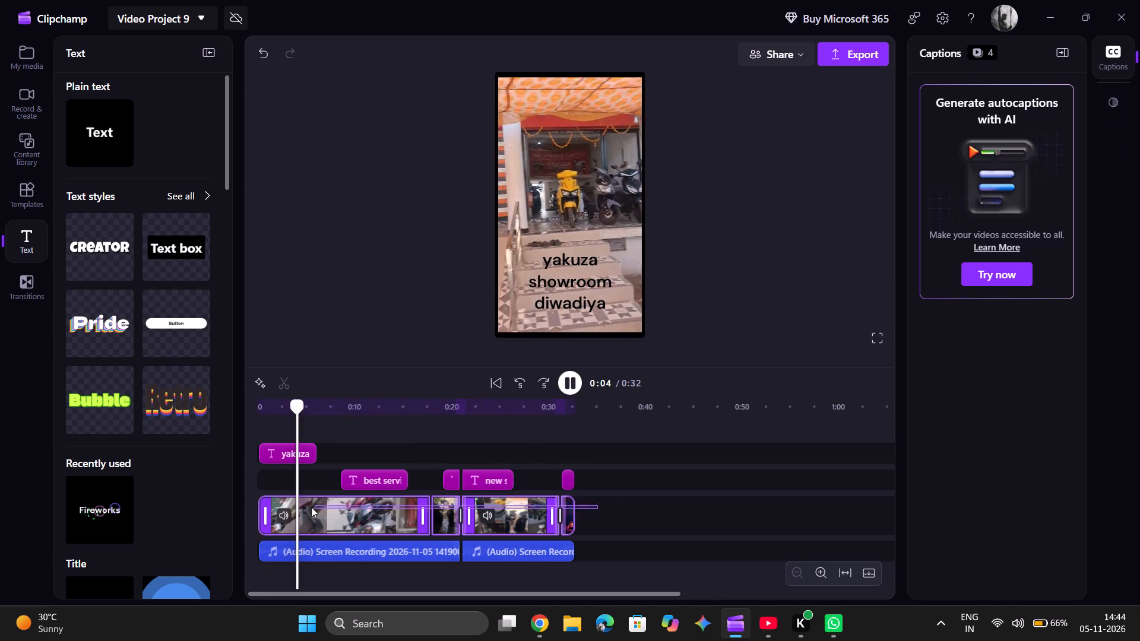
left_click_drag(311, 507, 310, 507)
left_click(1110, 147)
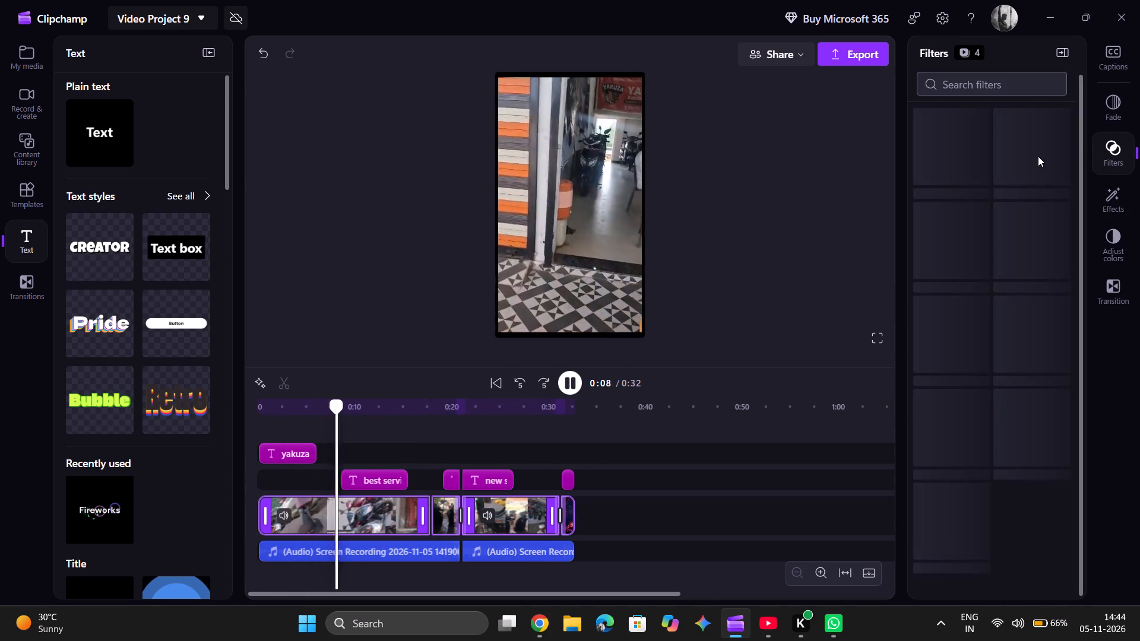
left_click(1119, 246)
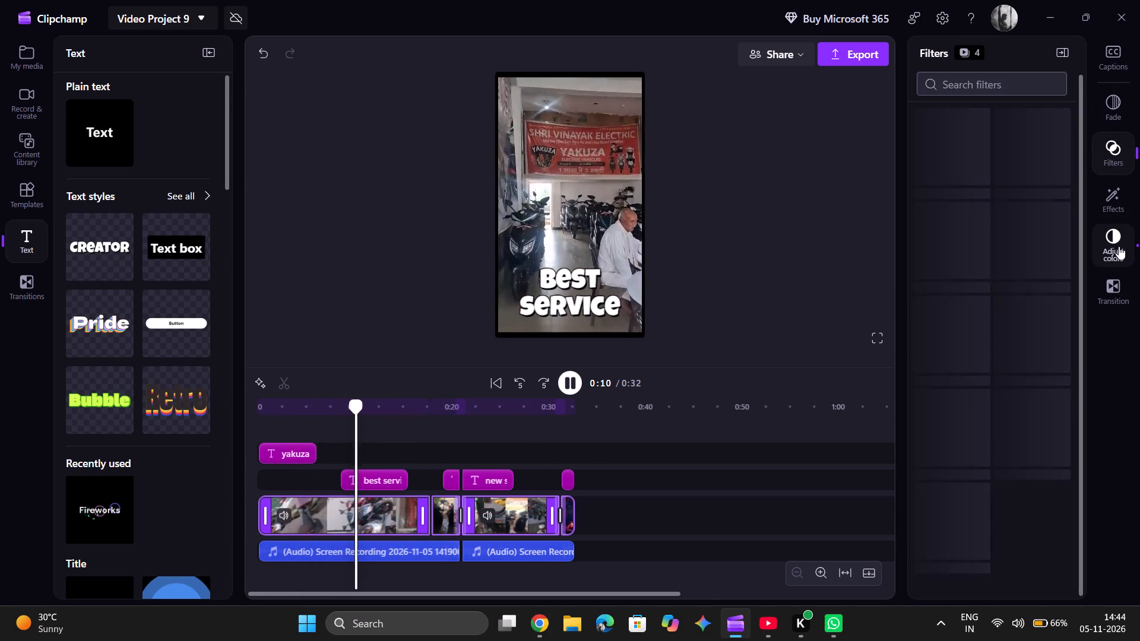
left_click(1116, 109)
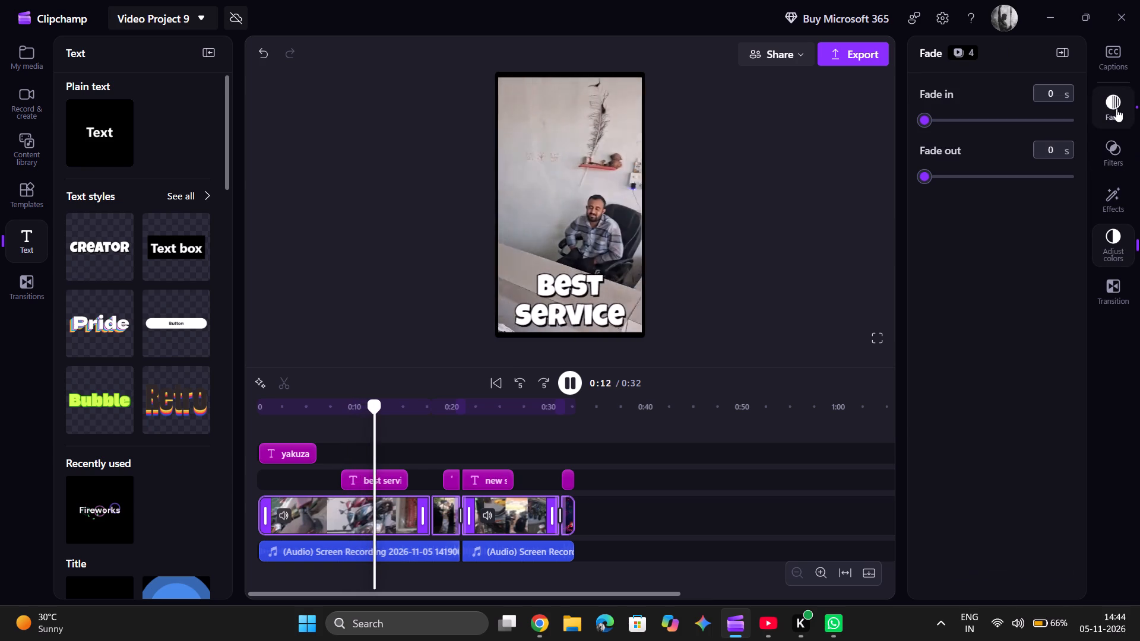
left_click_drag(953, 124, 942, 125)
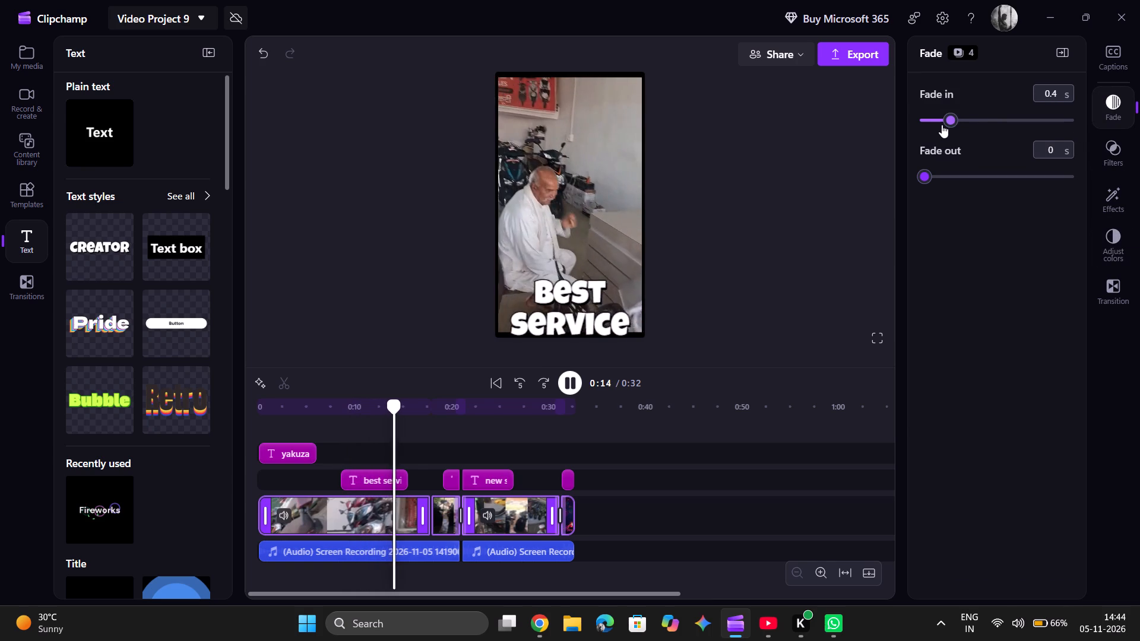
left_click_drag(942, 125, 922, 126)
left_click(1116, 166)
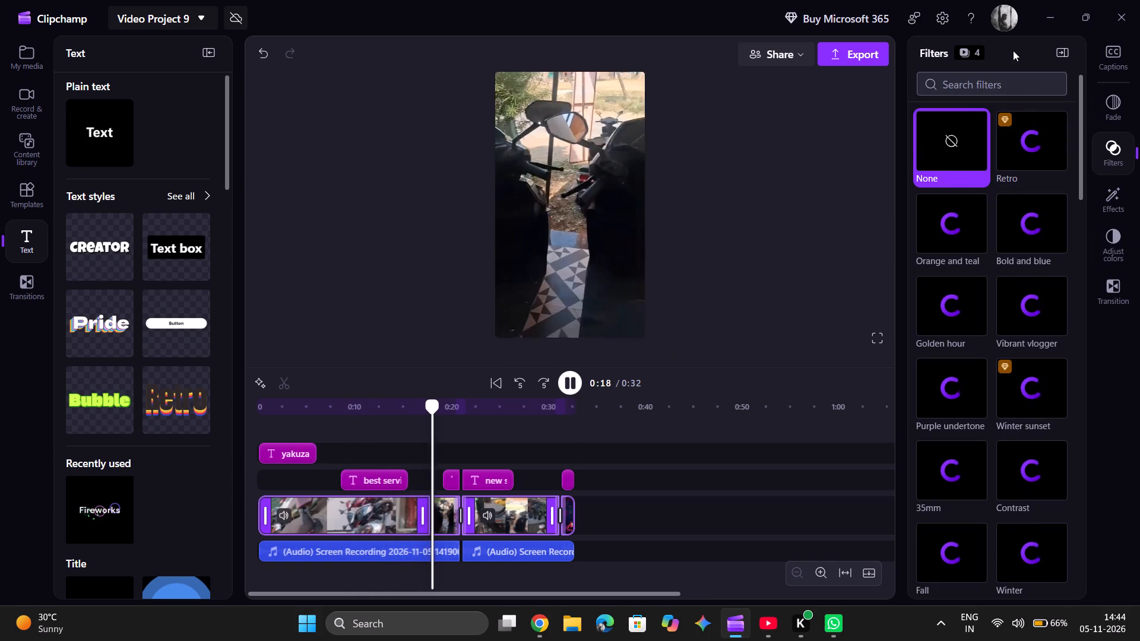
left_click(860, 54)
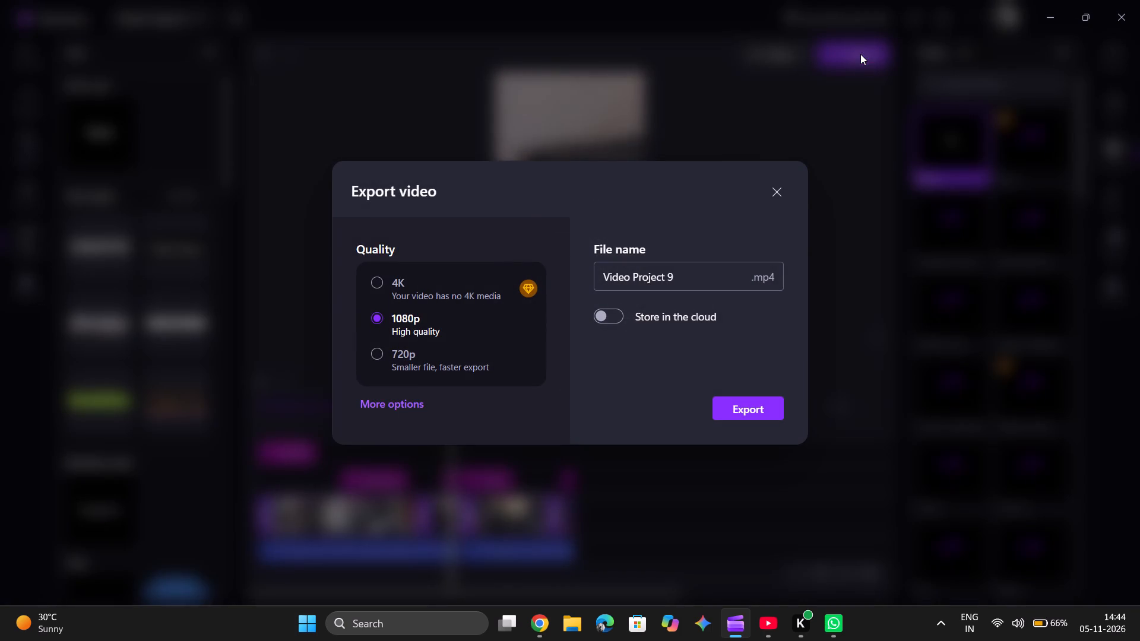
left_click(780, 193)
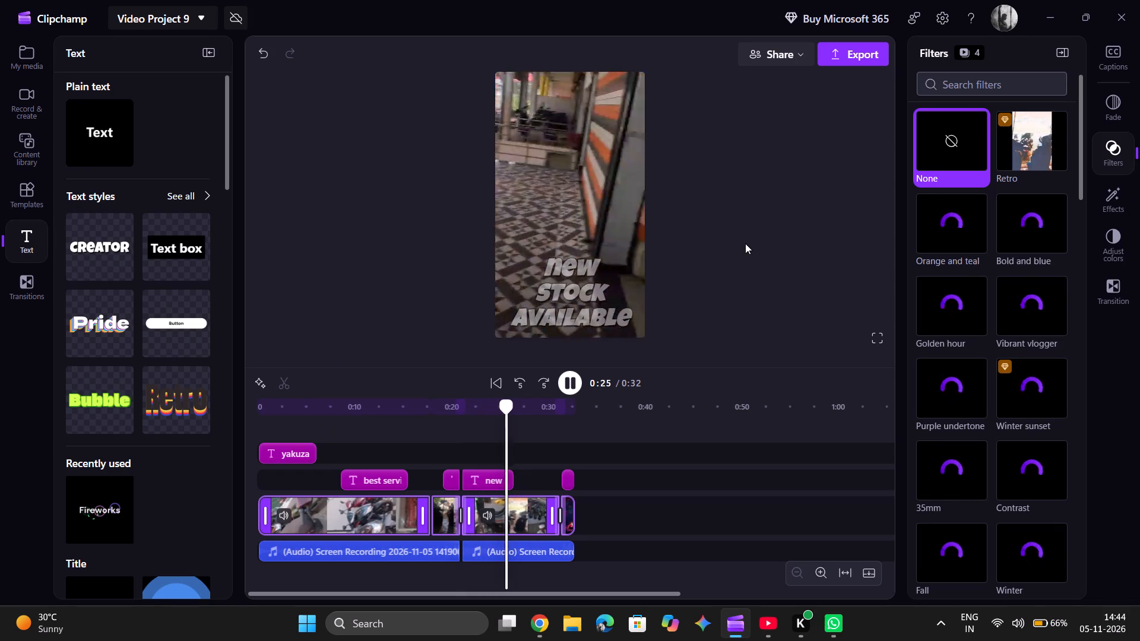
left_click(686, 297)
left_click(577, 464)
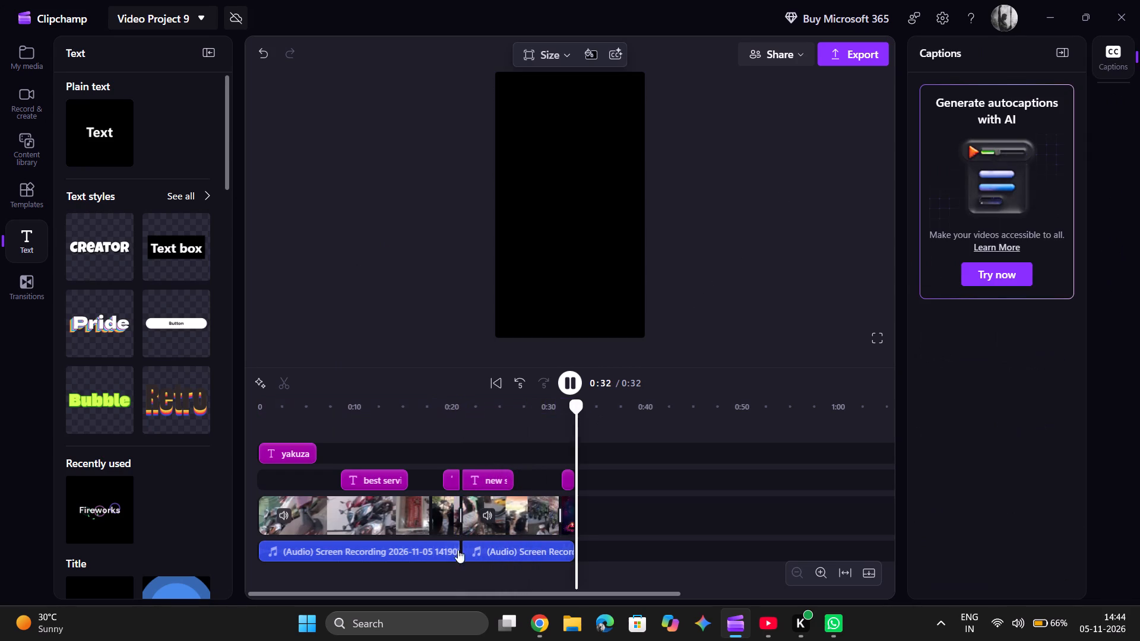
Play the video from just before the split and set the volume of the audio segment before the split to 39%.
left_click(423, 495)
left_click(407, 557)
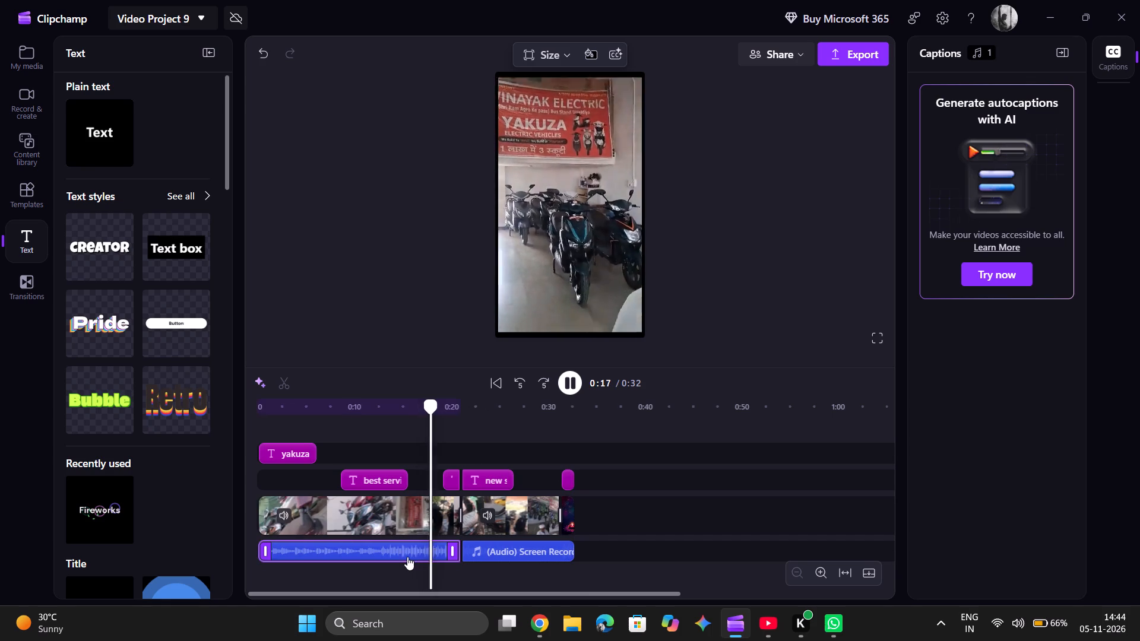
left_click(1117, 122)
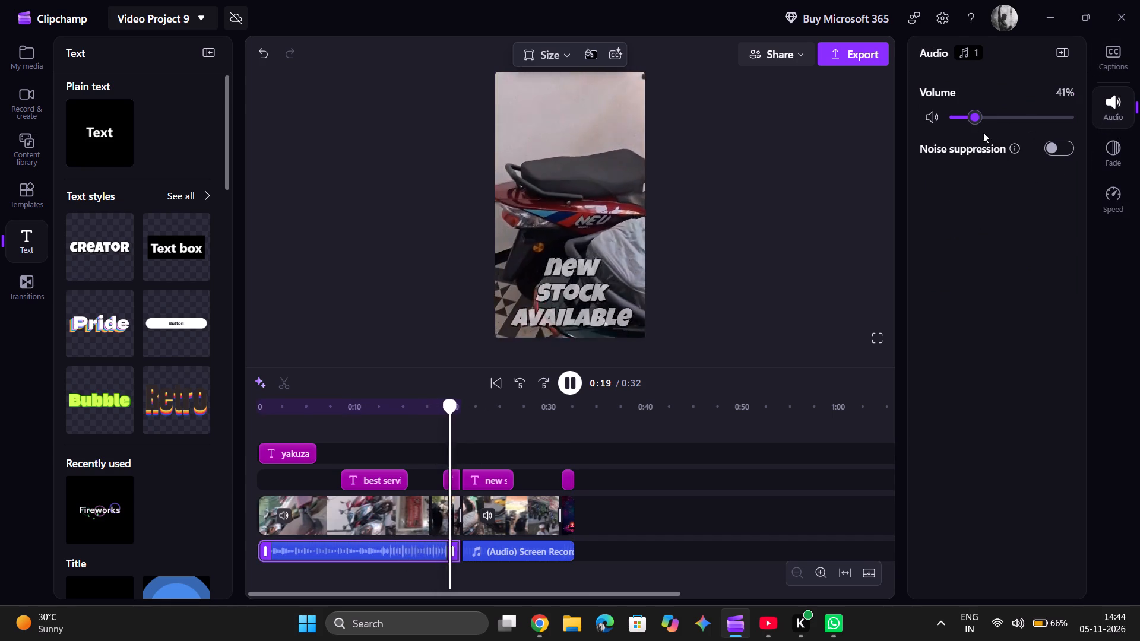
left_click_drag(968, 119, 978, 115)
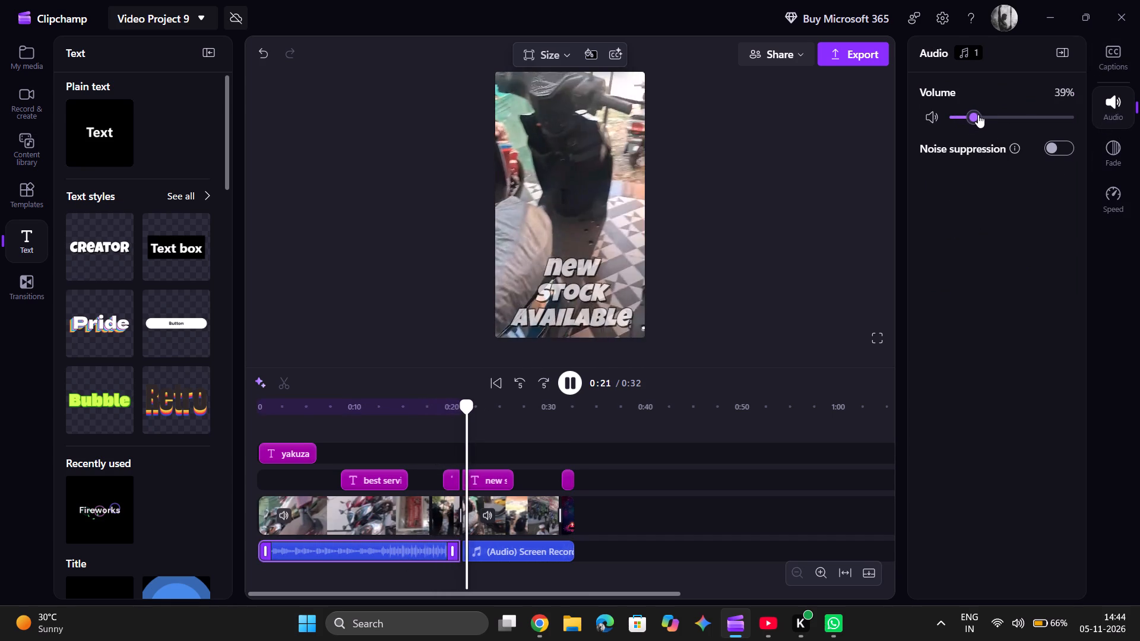
left_click_drag(978, 115, 977, 115)
Set the volume of the audio segment after the split to 38% and compare it with the segment before the split.
left_click(519, 553)
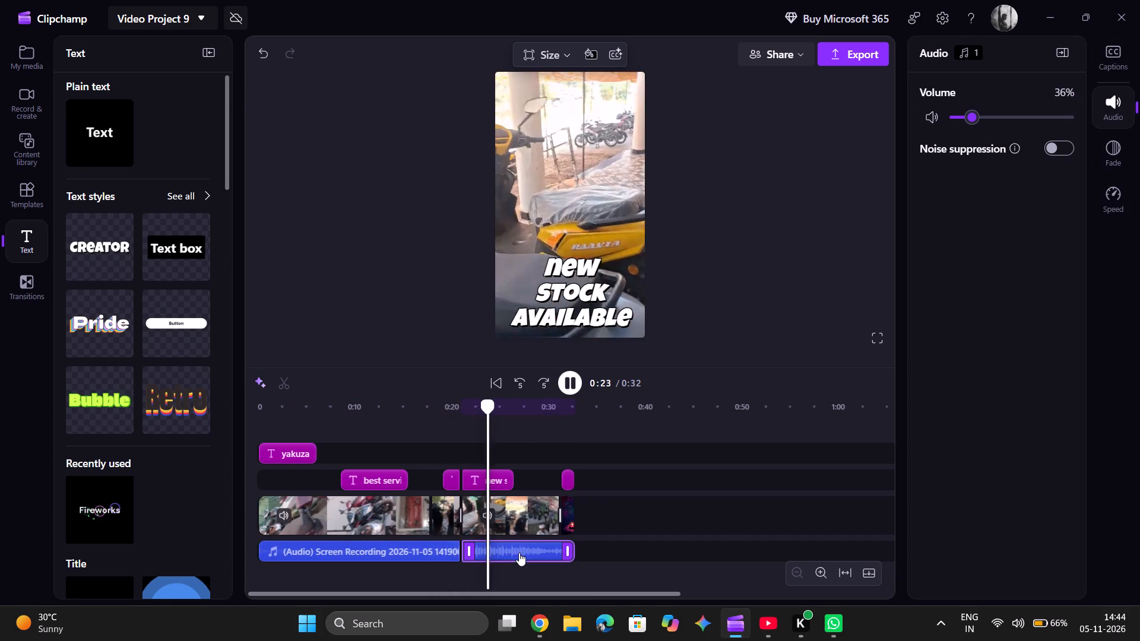
left_click(975, 116)
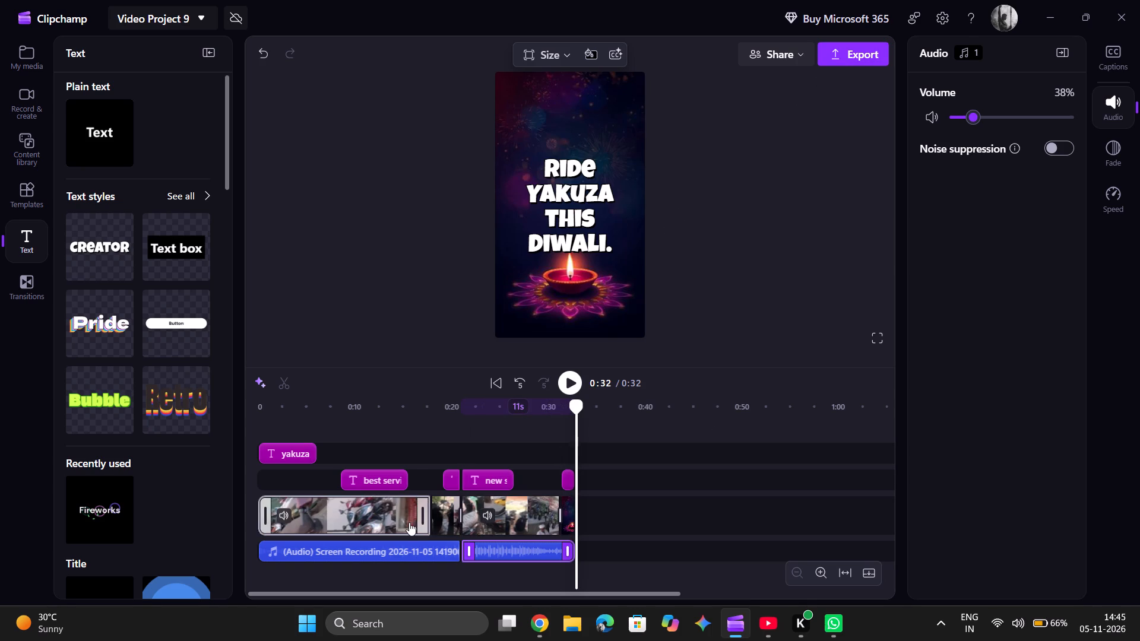
left_click(433, 554)
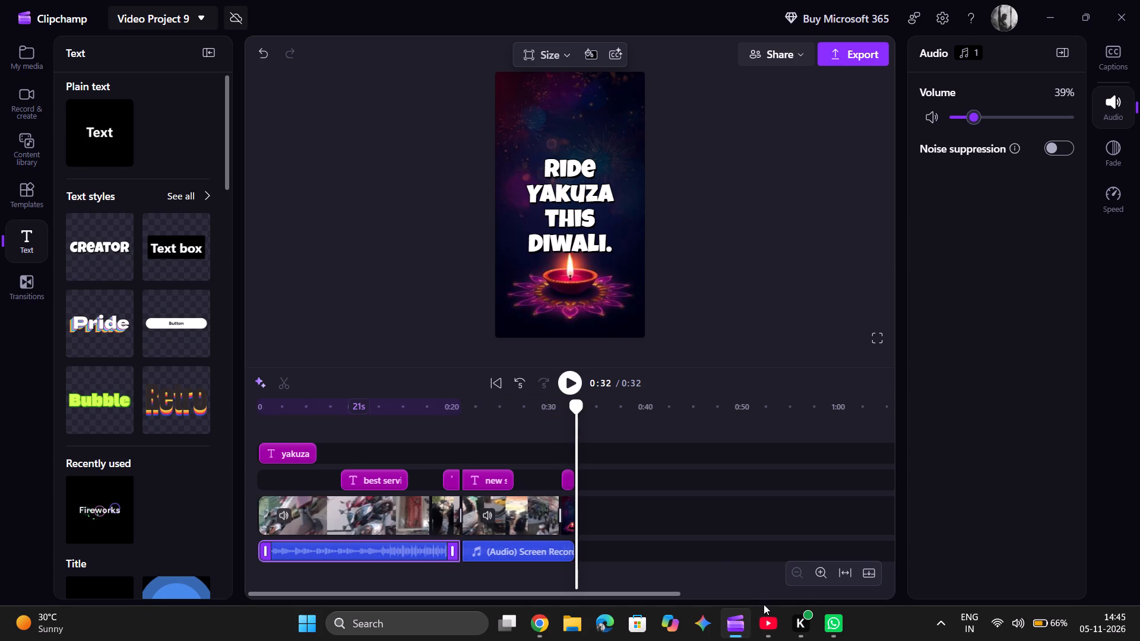
Switch to YouTube and clear the existing search query.
left_click(764, 608)
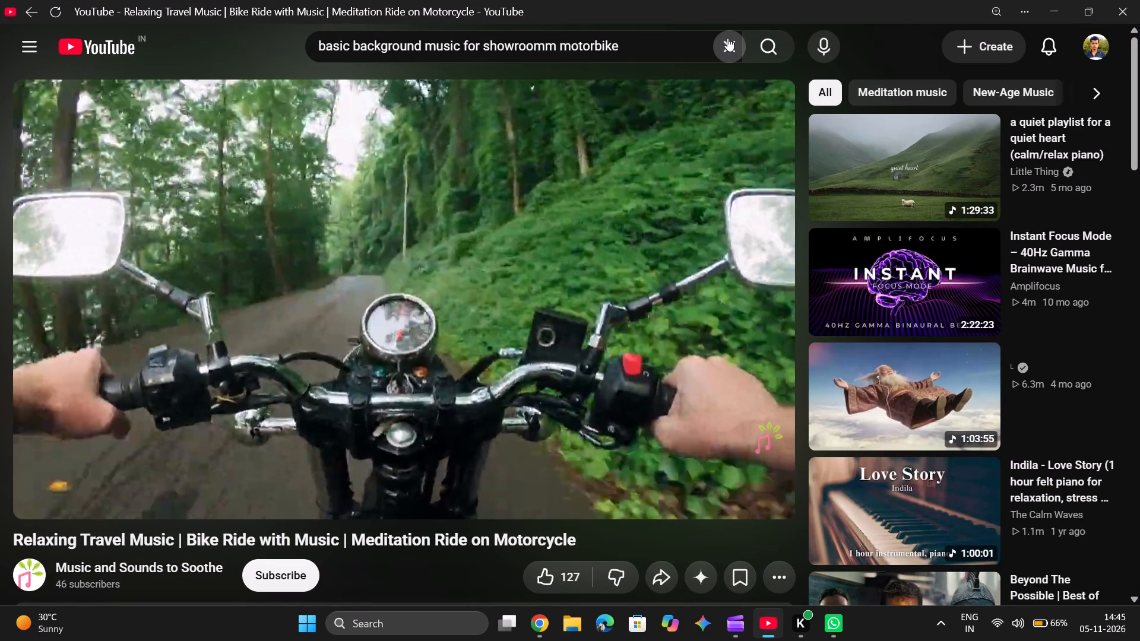
left_click(727, 38)
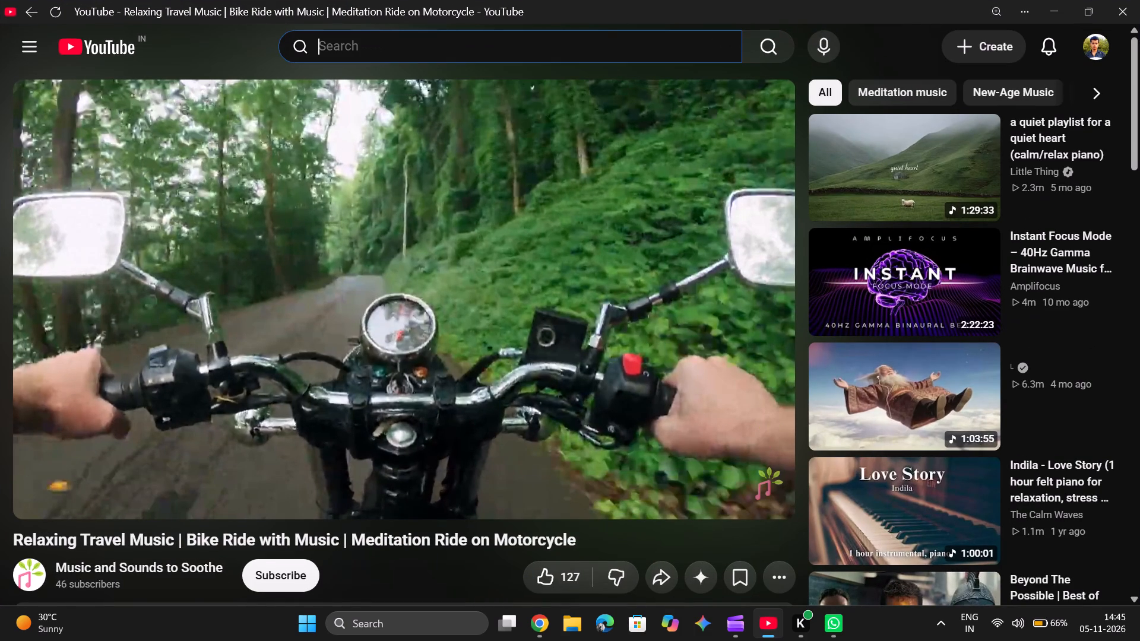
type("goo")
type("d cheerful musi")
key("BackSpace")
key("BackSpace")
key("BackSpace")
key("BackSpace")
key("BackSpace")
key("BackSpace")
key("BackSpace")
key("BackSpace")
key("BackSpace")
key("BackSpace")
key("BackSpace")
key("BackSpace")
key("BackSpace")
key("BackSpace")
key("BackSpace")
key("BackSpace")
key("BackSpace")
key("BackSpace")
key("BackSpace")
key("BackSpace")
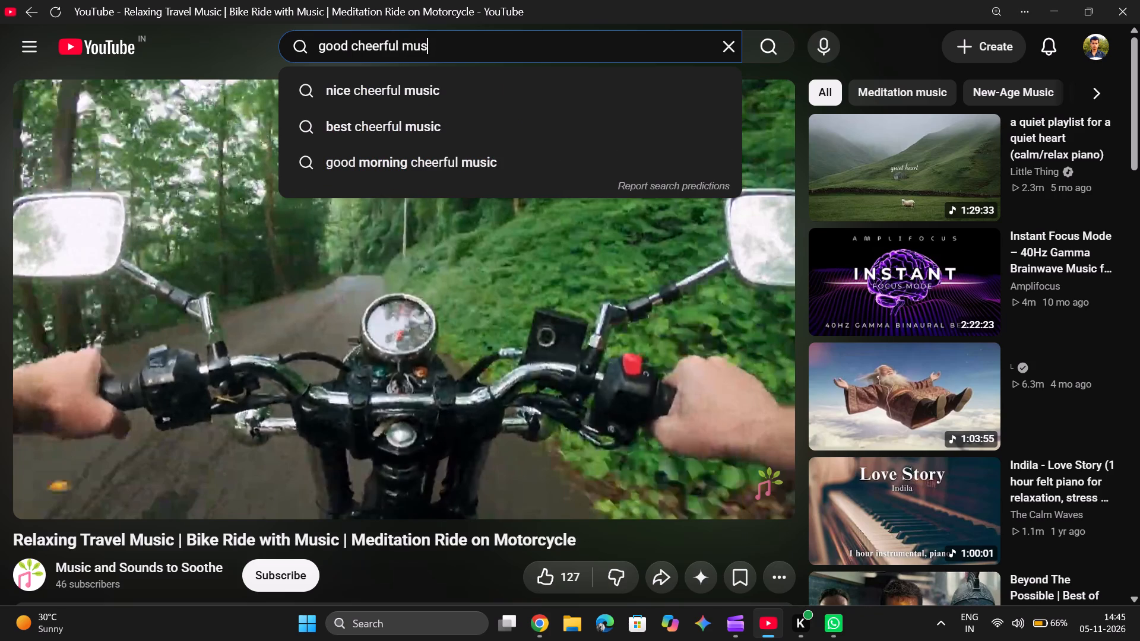
Search YouTube for "diwali music instrumental".
type("diwali music")
key("space")
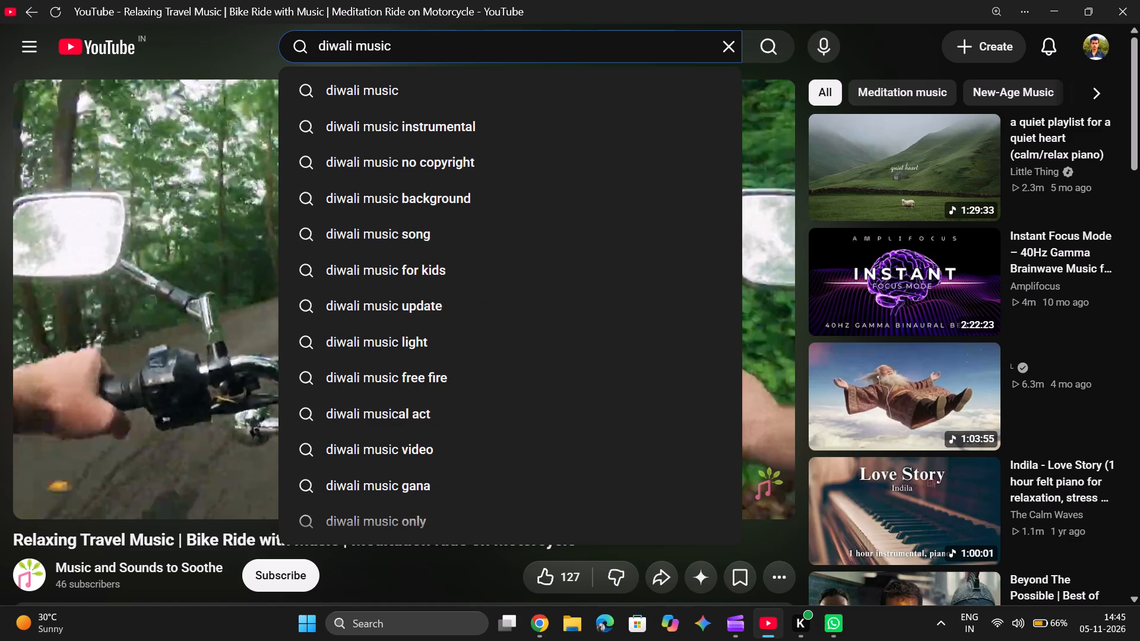
key("Right")
key("Down")
key("Return")
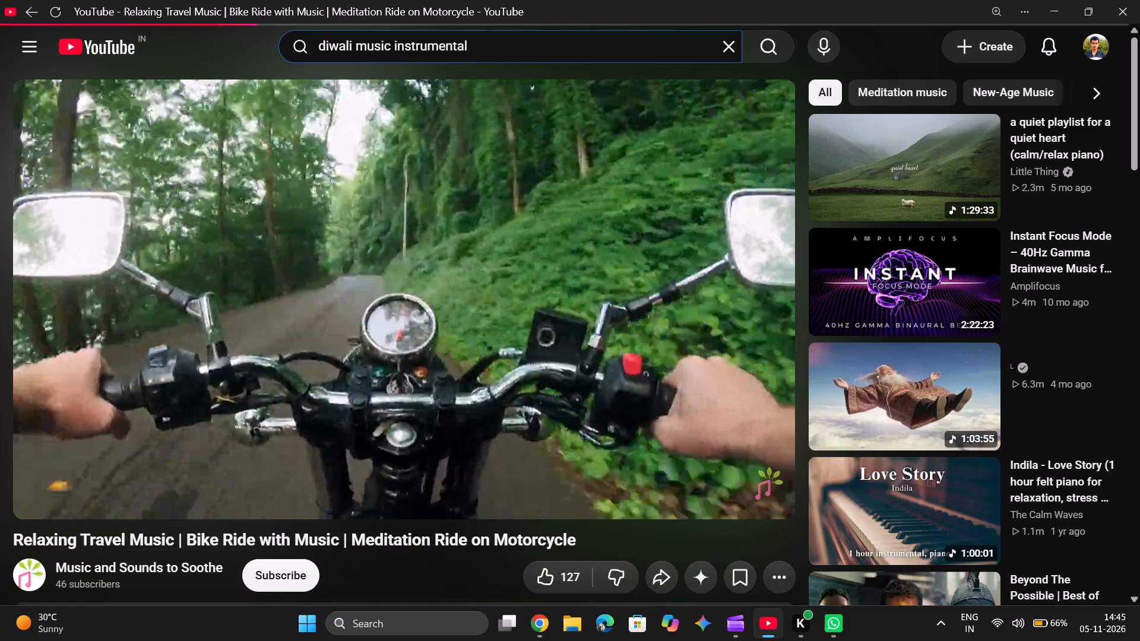
Open the "Relax Music | Diwali Music | Flute Instrumental" video from the results and return to the search results.
scroll(586, 261, "down", 1)
scroll(593, 405, "down", 2)
scroll(593, 405, "up", 1)
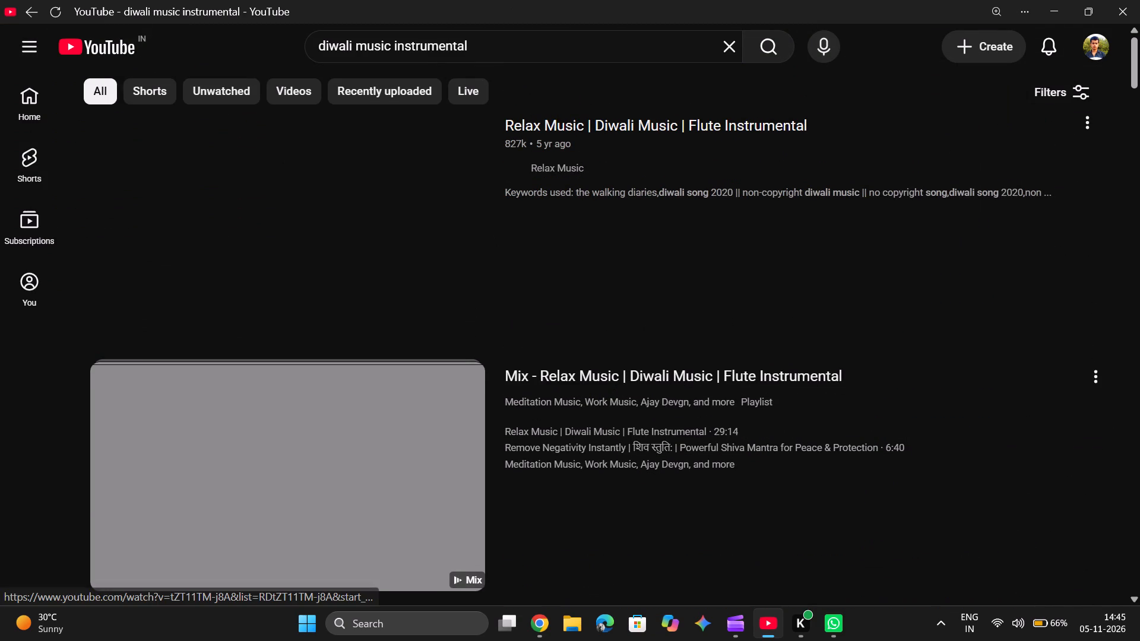
left_click(391, 198)
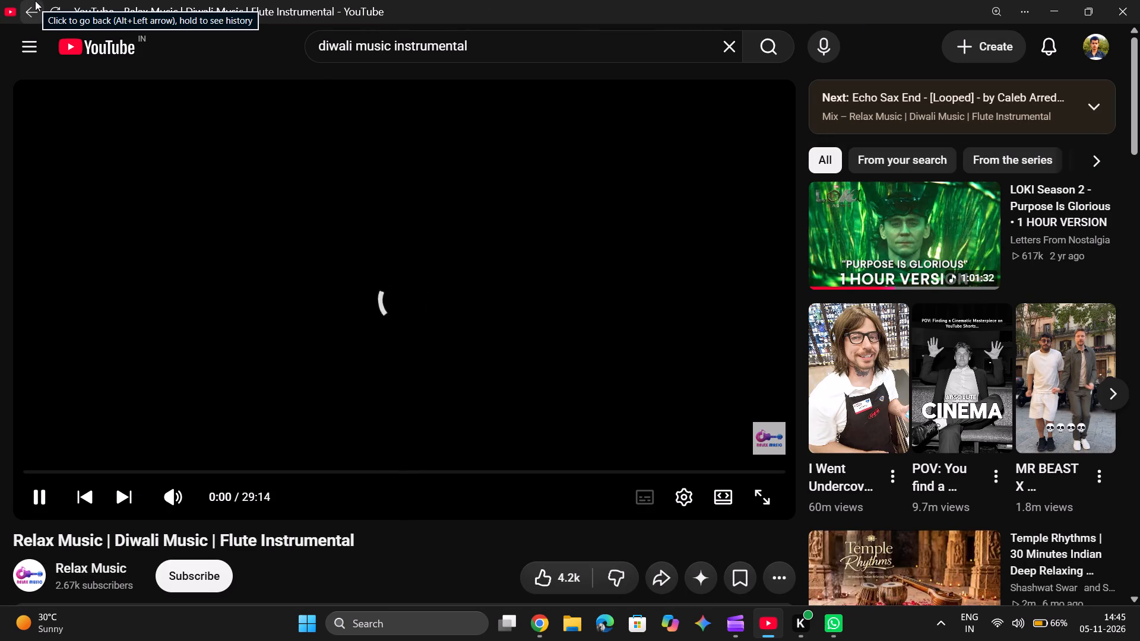
left_click(35, 1)
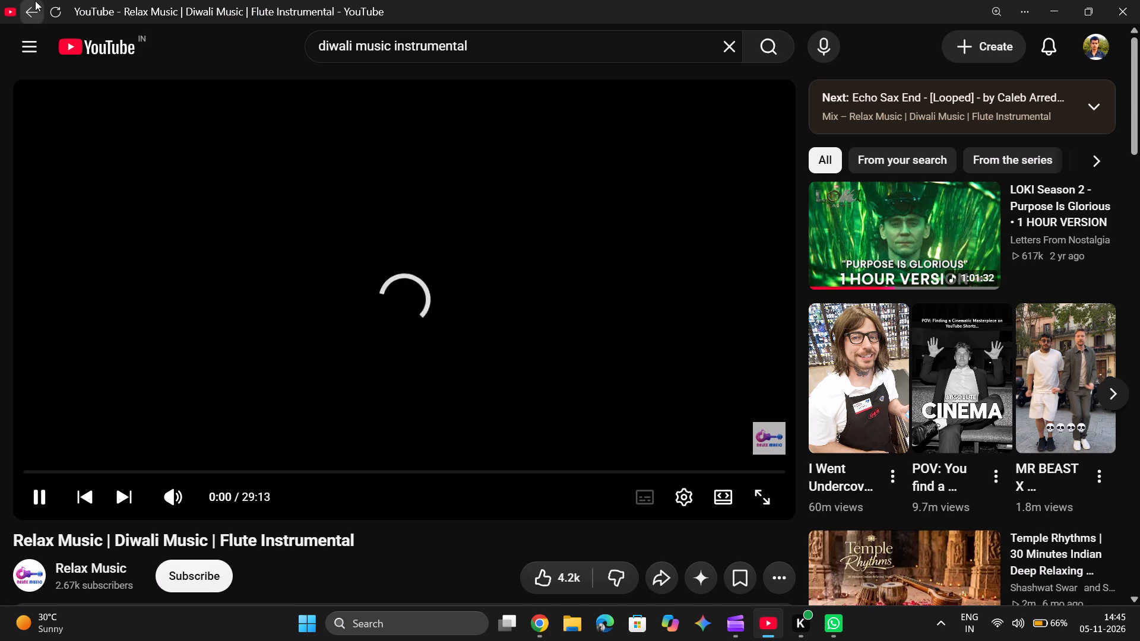
Open "Luxury Diwali Background Music | Instrumental BGM with Glowing Diyas | 2 Hours" and sample it around 3:26 and 1:49.
scroll(408, 376, "down", 2)
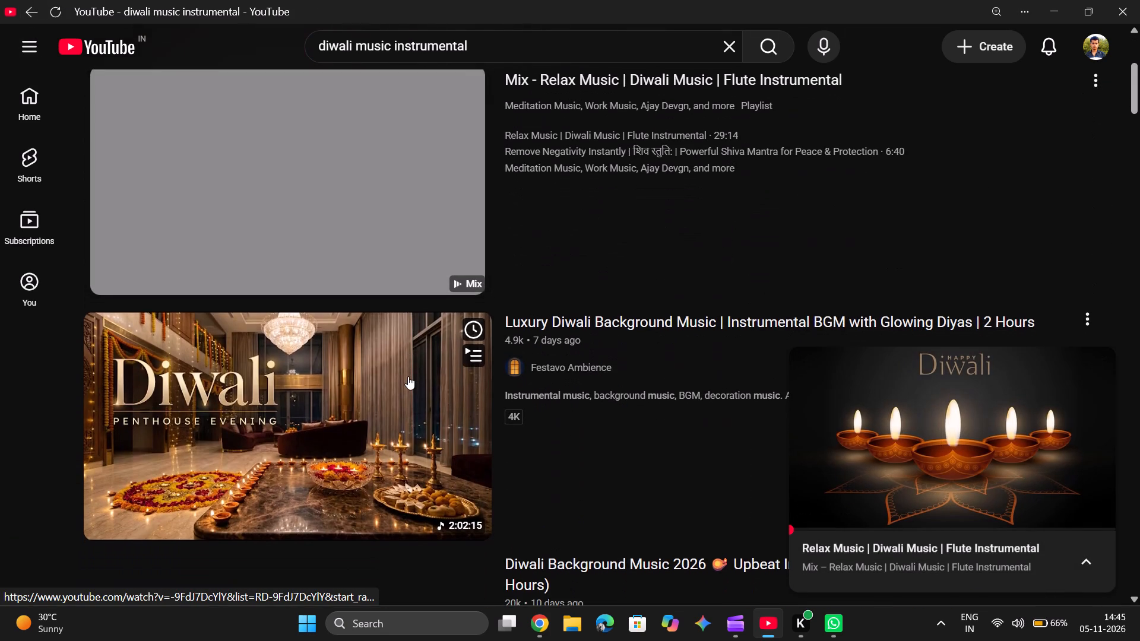
scroll(530, 373, "down", 2)
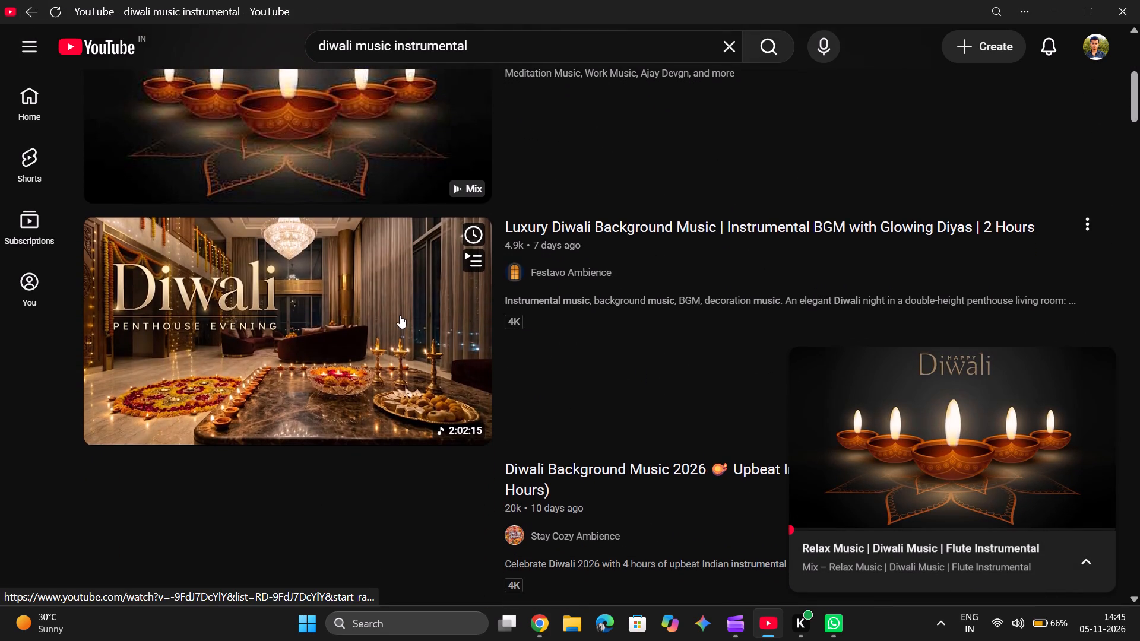
left_click(400, 315)
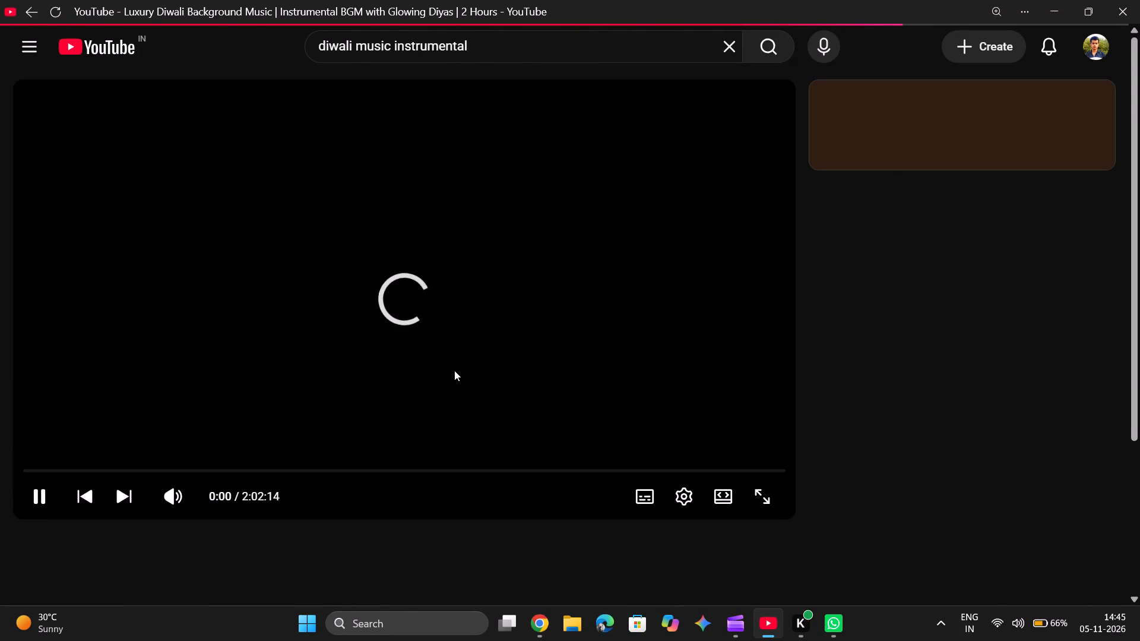
scroll(454, 370, "down", 1)
scroll(454, 370, "up", 1)
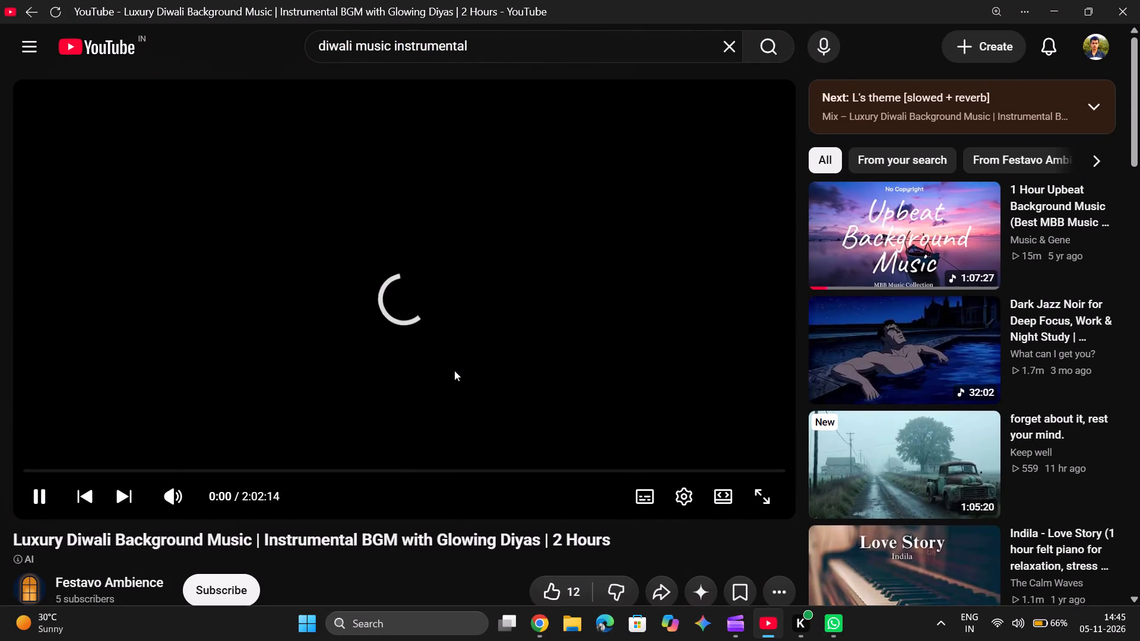
scroll(454, 370, "down", 7)
scroll(454, 370, "up", 3)
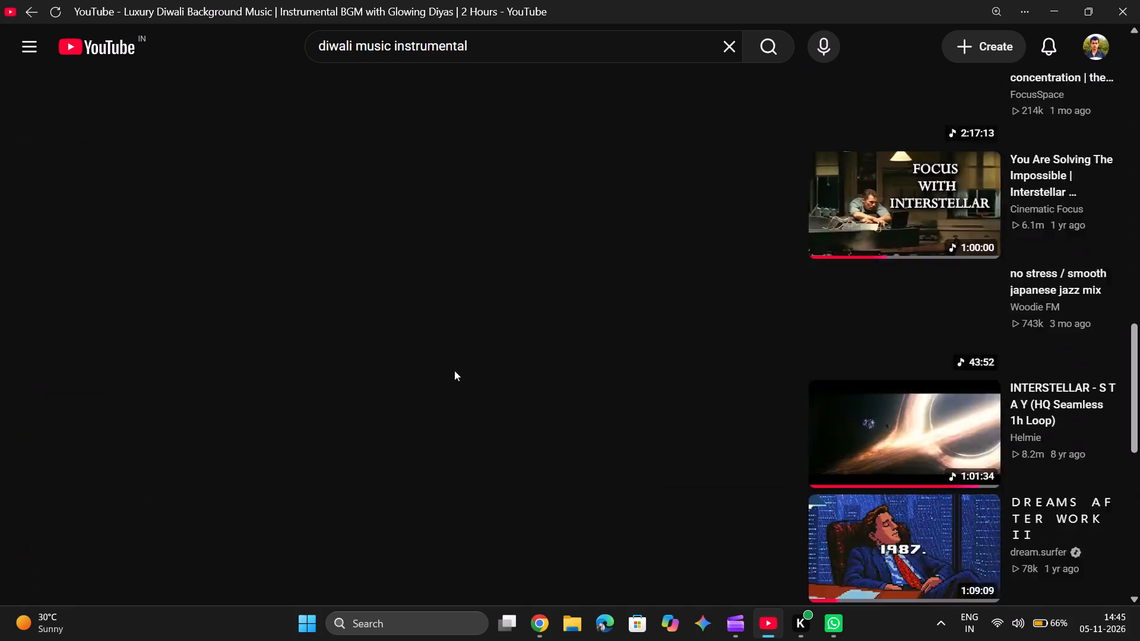
scroll(454, 370, "up", 7)
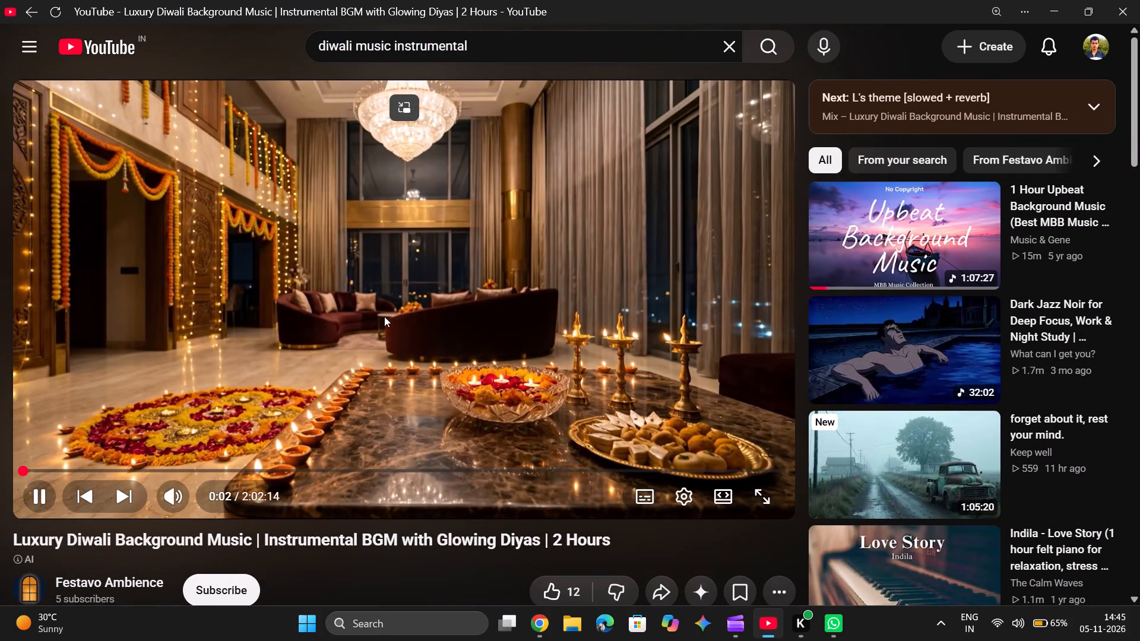
left_click(45, 465)
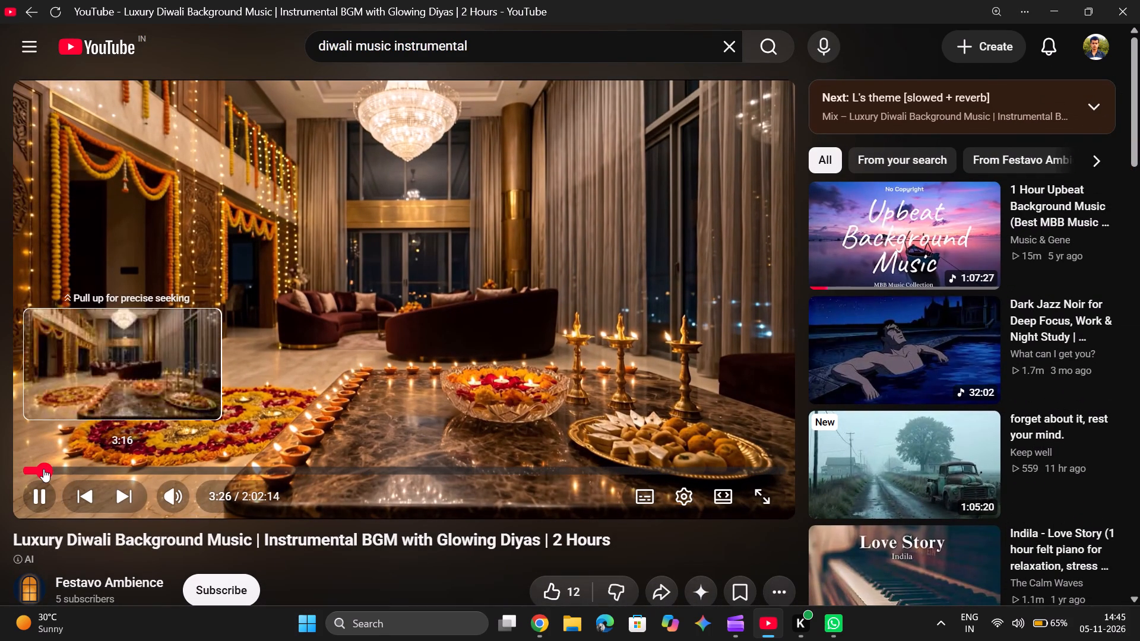
left_click_drag(42, 469, 35, 471)
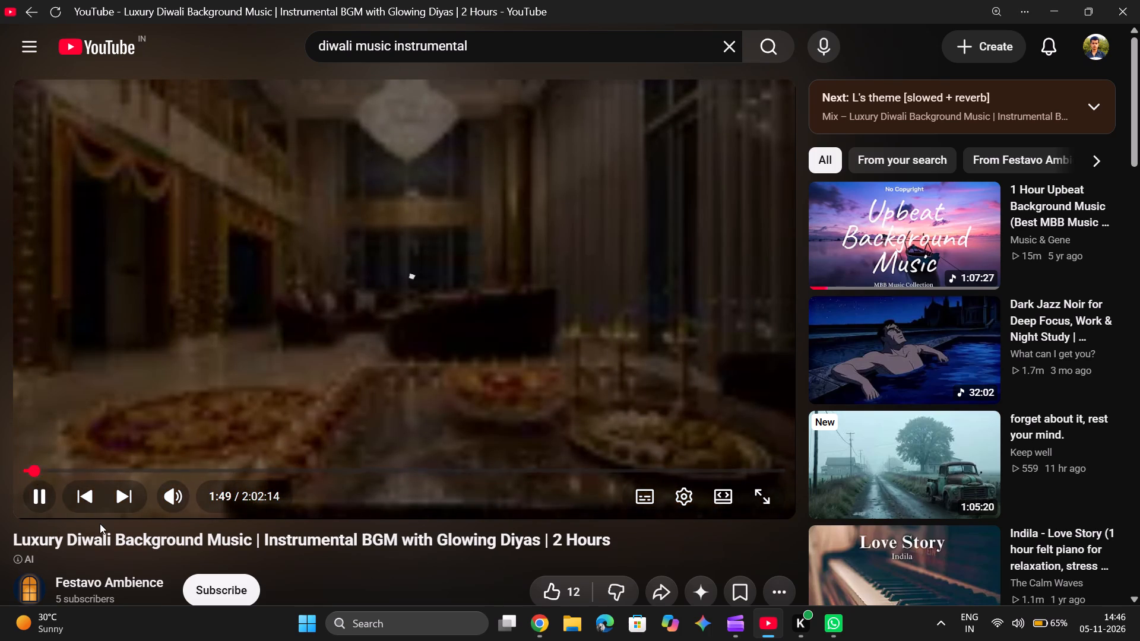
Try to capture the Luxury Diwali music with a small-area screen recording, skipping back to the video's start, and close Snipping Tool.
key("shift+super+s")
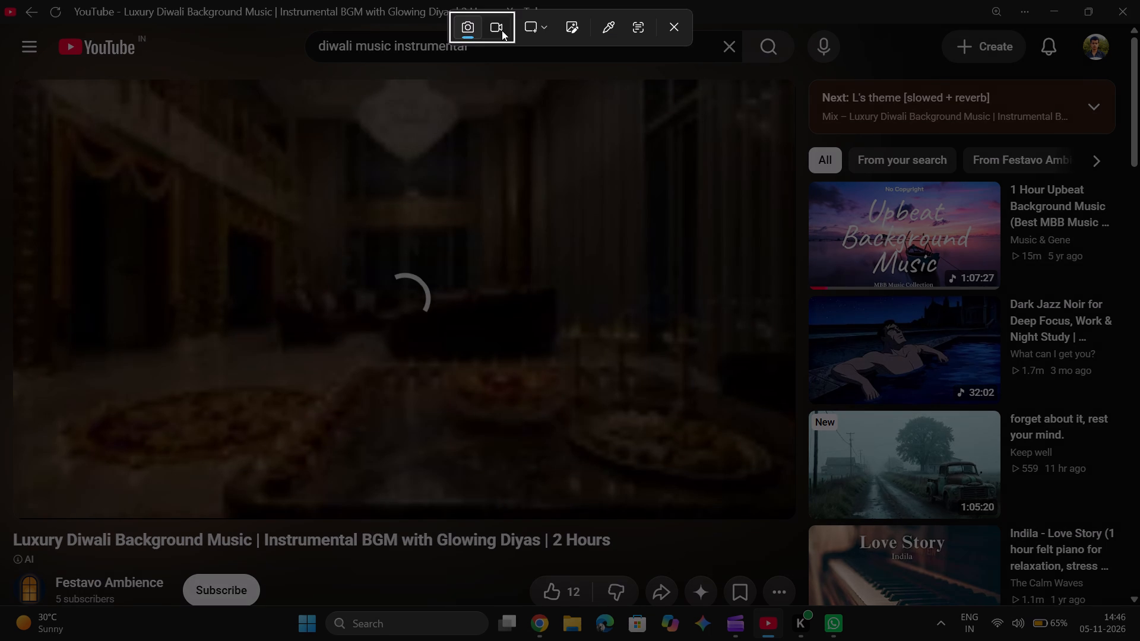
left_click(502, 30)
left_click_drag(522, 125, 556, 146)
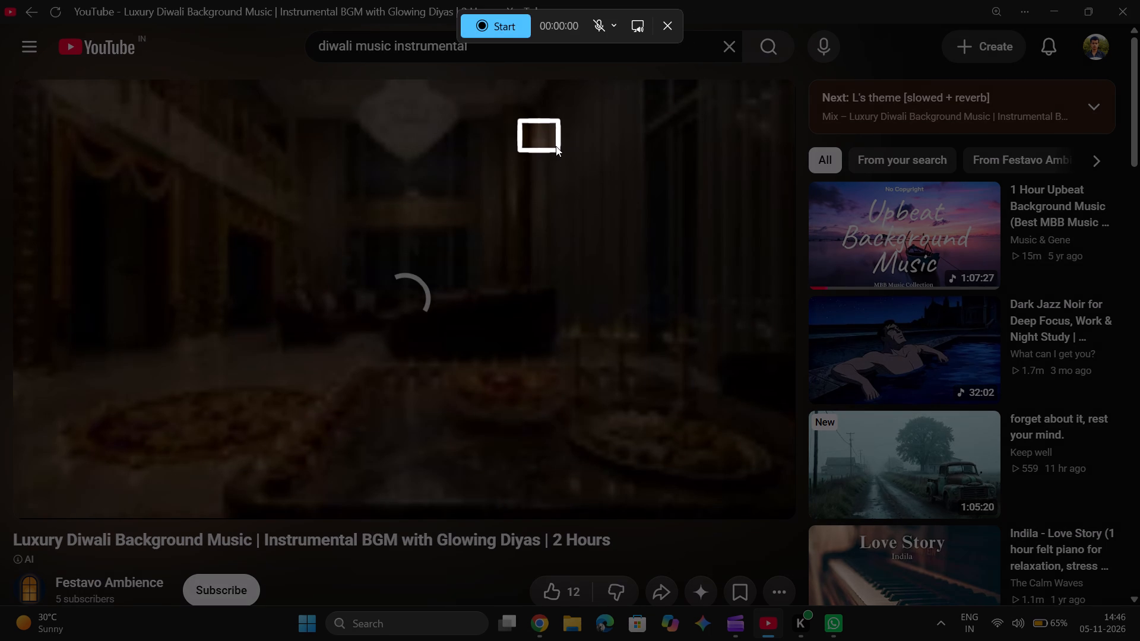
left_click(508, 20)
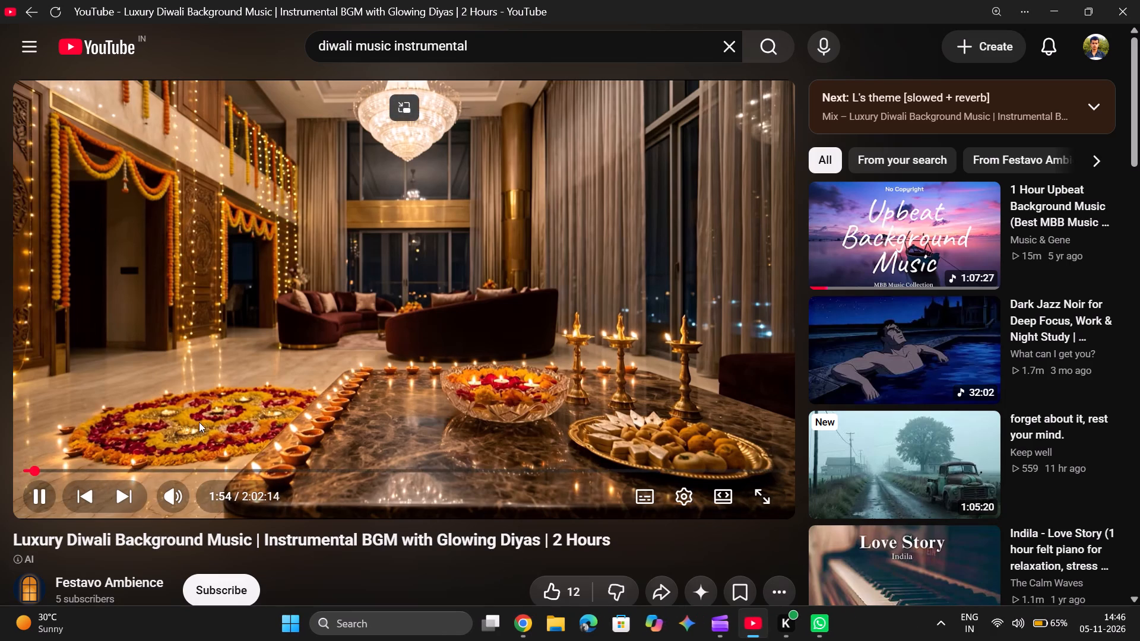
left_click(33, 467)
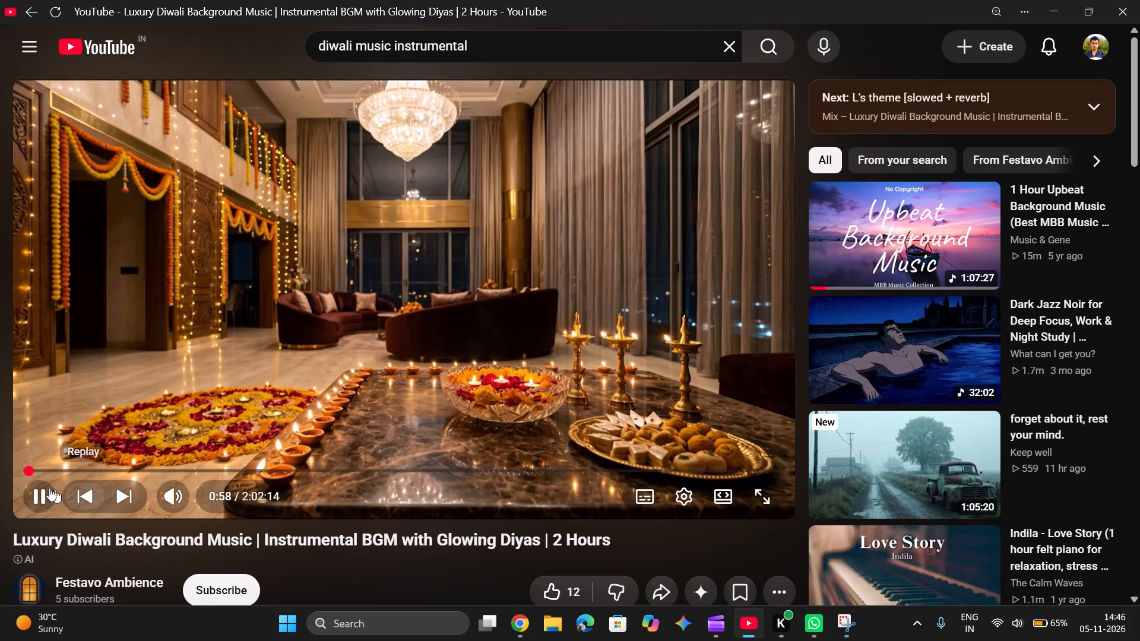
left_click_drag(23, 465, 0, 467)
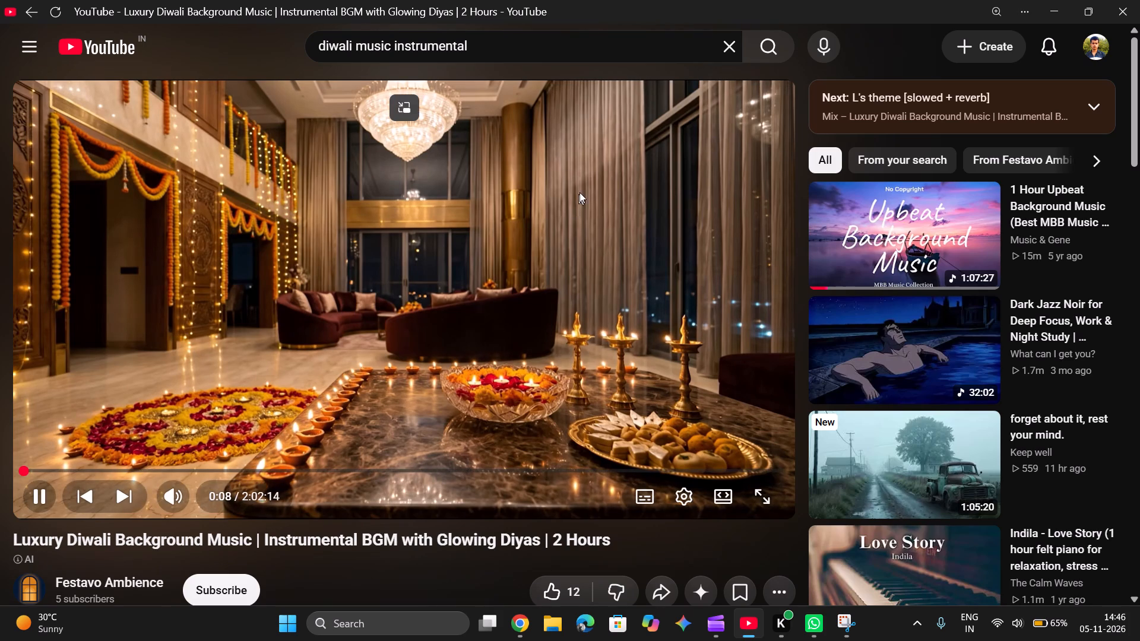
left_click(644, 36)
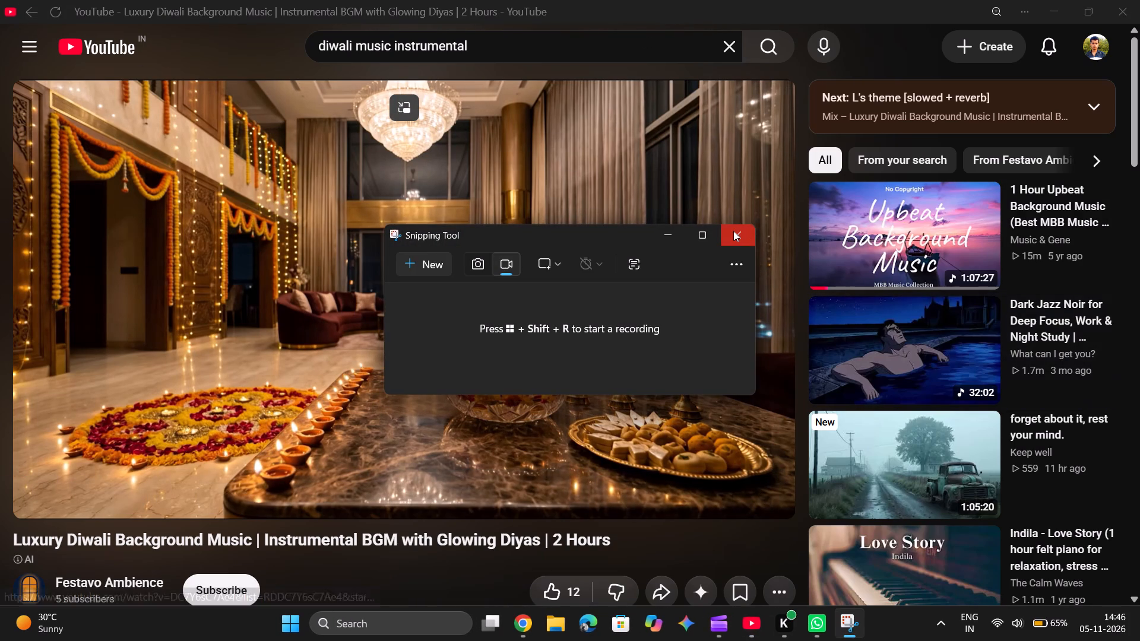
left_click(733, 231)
Return to the results, dismiss the mini player, open "Diwali Background Music 2026" by Stay Cozy Ambience and reload its page.
left_click(29, 7)
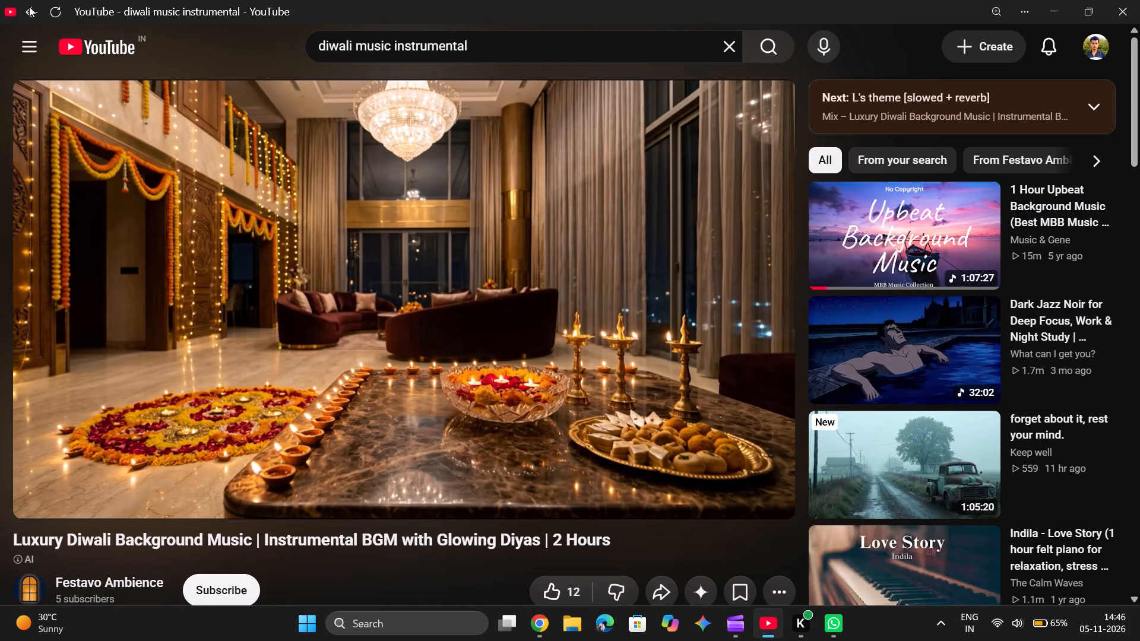
scroll(419, 280, "down", 3)
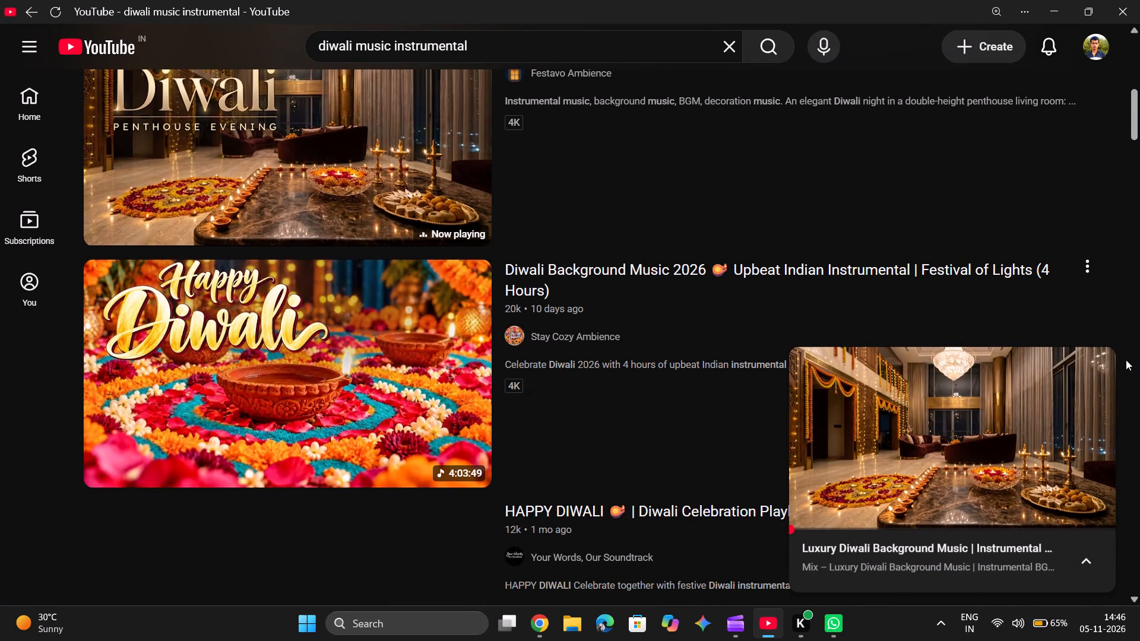
left_click(1086, 358)
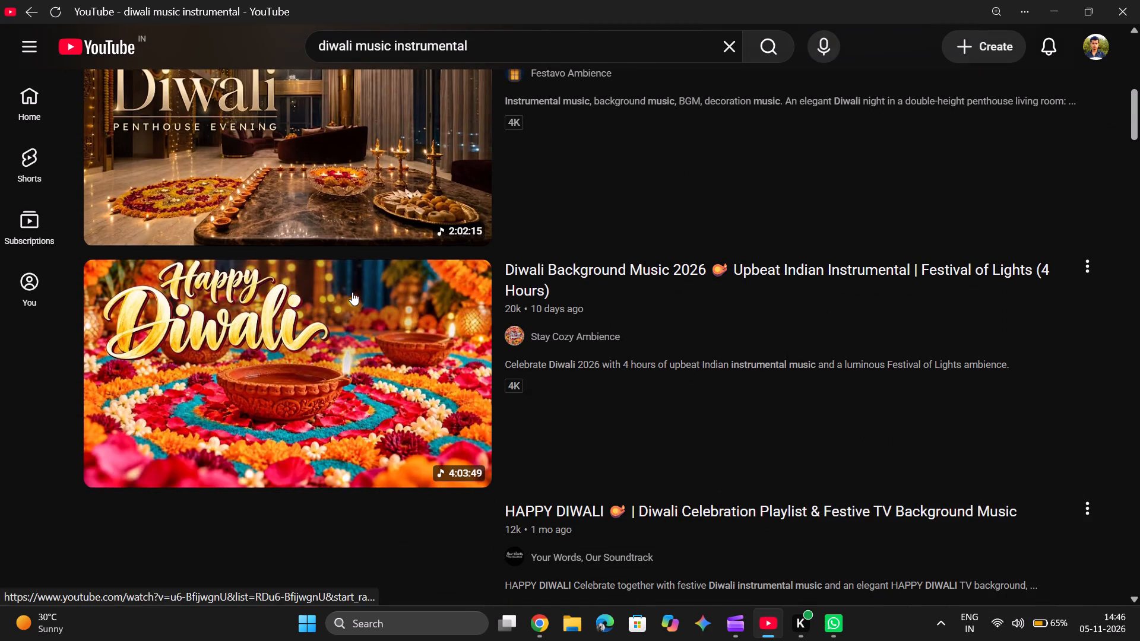
left_click(384, 313)
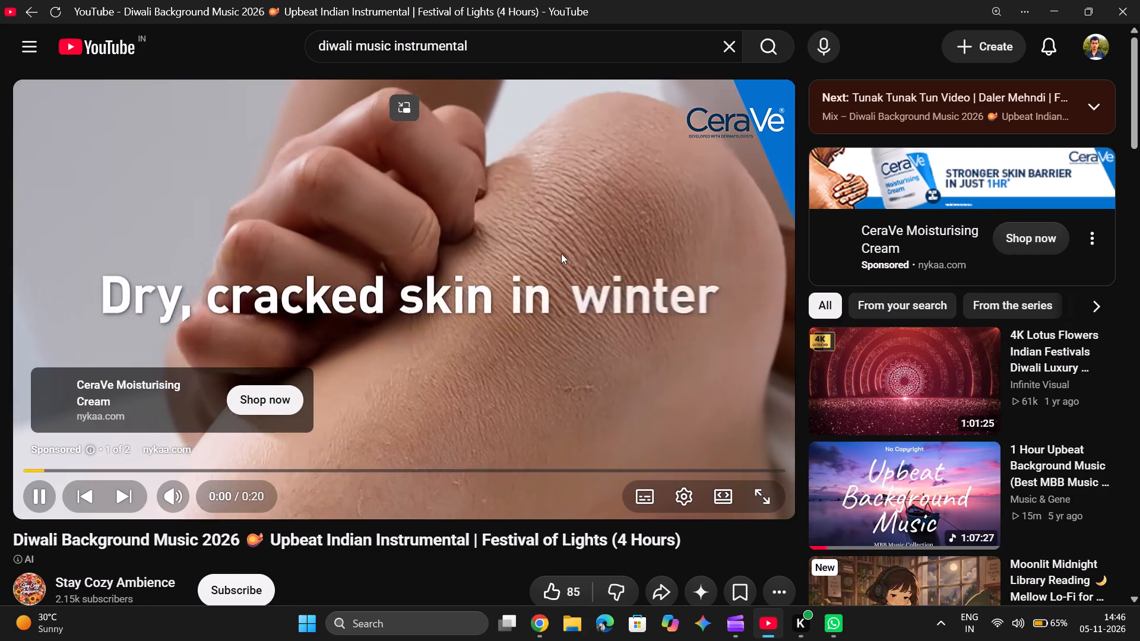
left_click(55, 8)
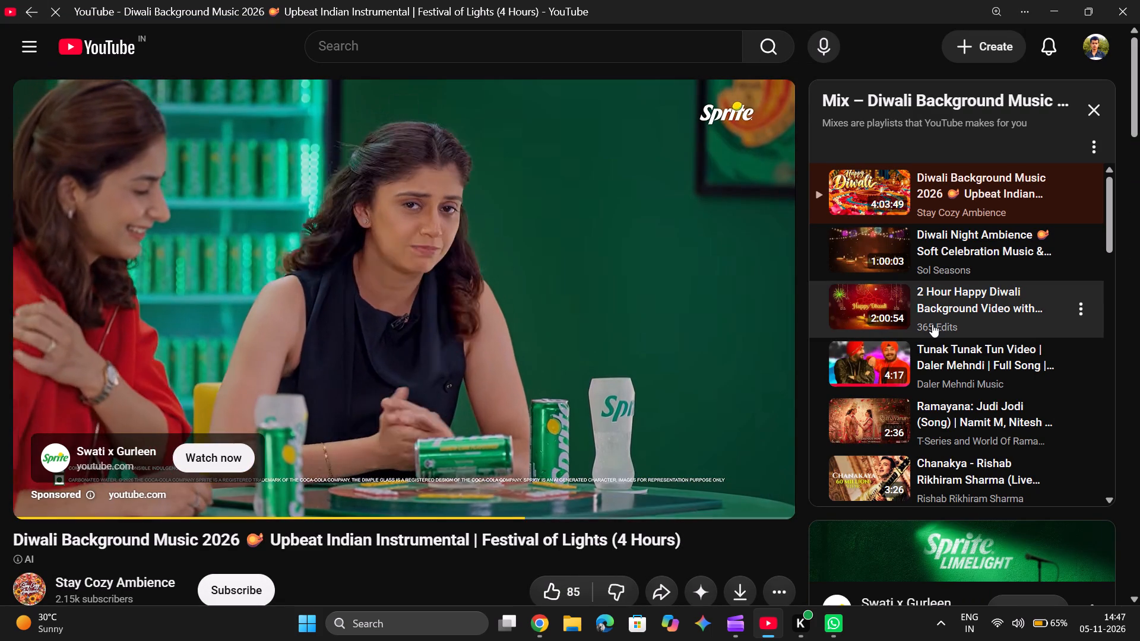
Play "Diwali Night Ambience" from the mix, lower the player volume to 50%, and skip forward in 10-second jumps to sample the music.
left_click(904, 233)
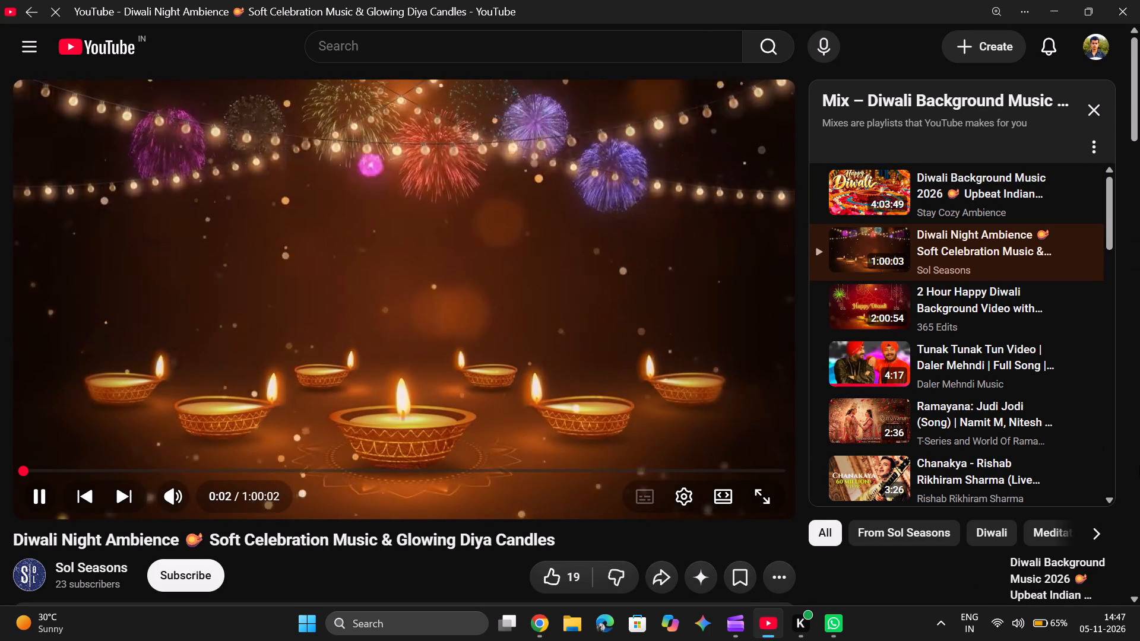
key("Down")
key("Down")
key("Down")
key("Down")
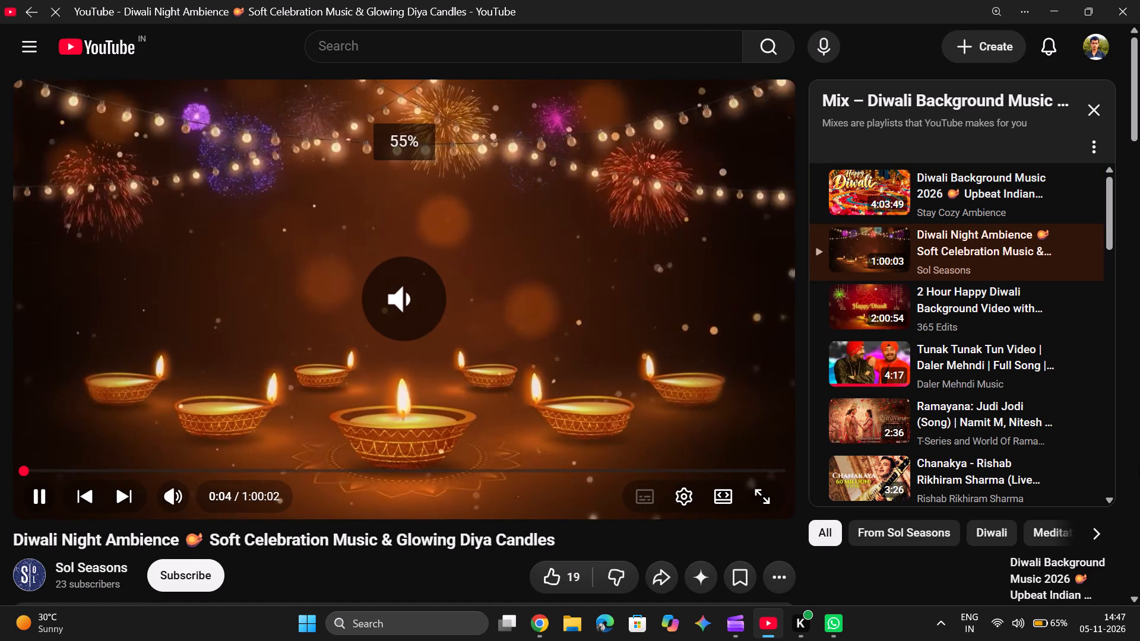
key("Down")
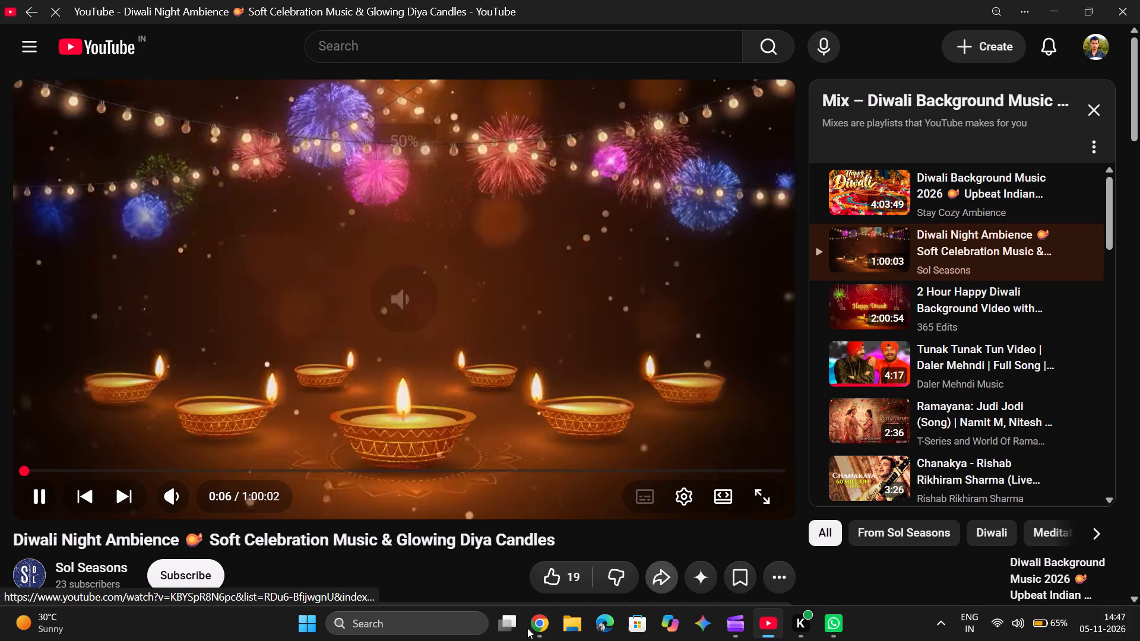
key("l")
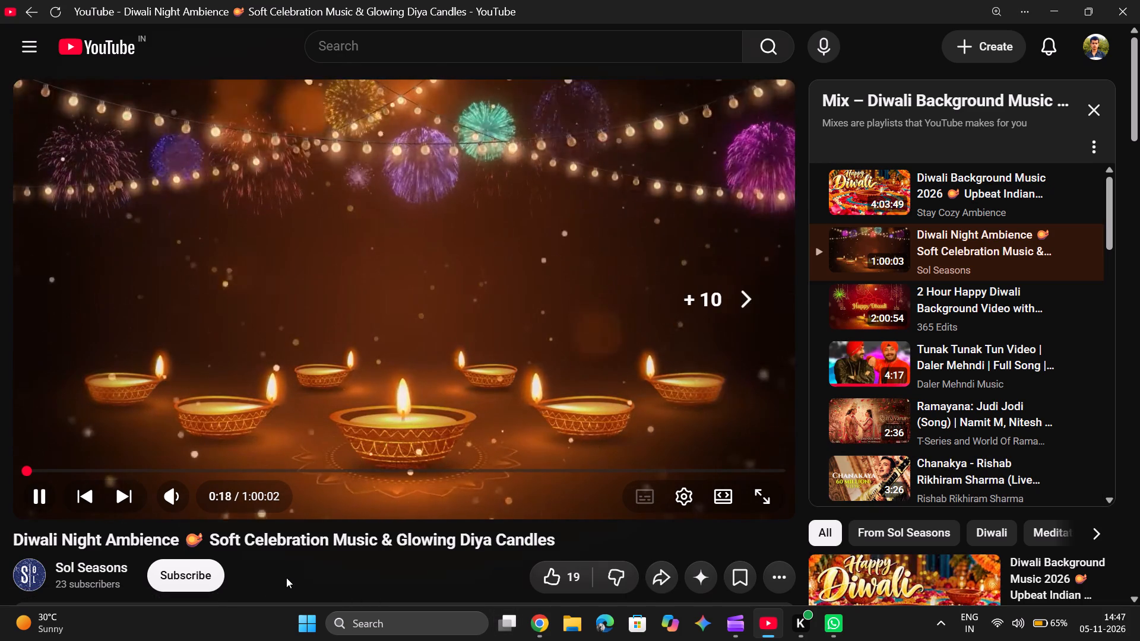
key("l")
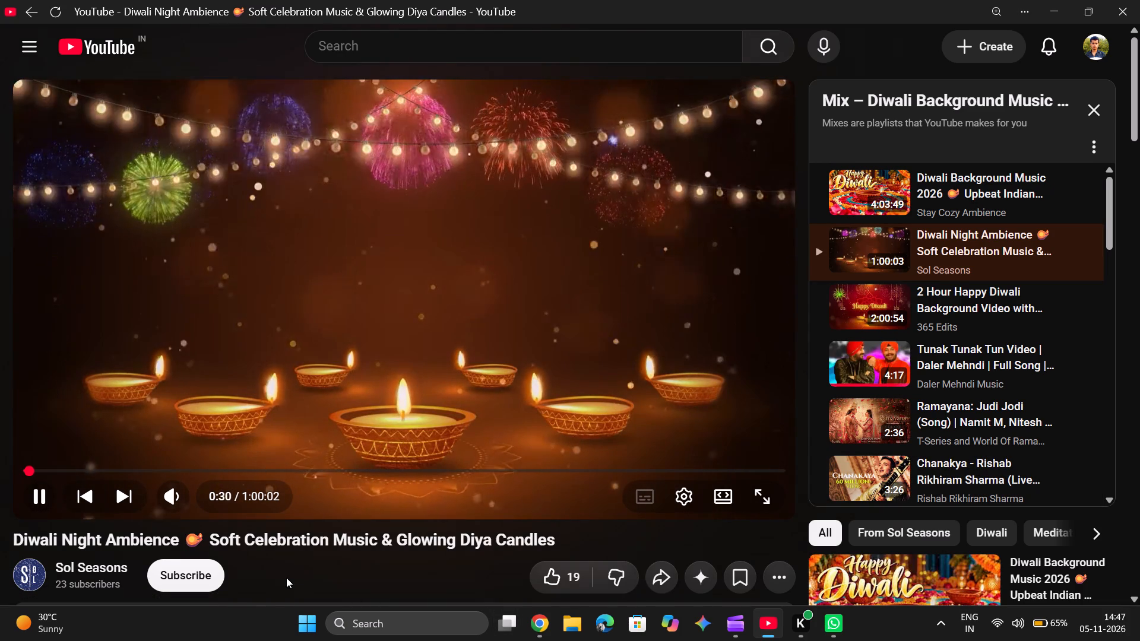
key("l")
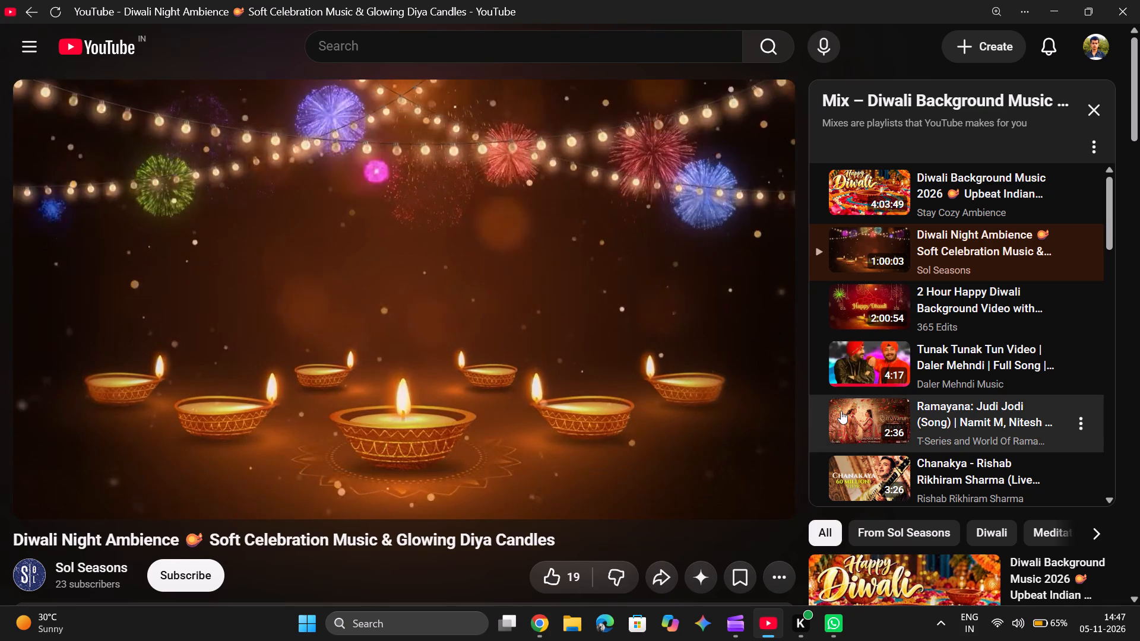
Play "2 Hour Happy Diwali Background Video with Music" from the mix and sample its music around 7:55 and 17:24.
left_click(928, 310)
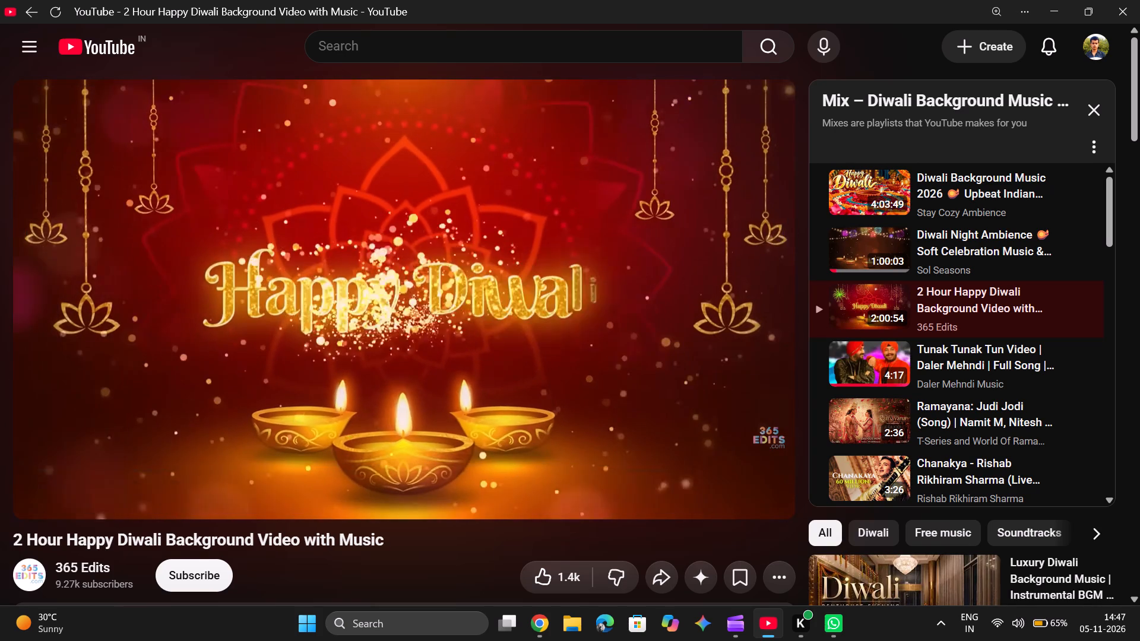
scroll(831, 337, "down", 3)
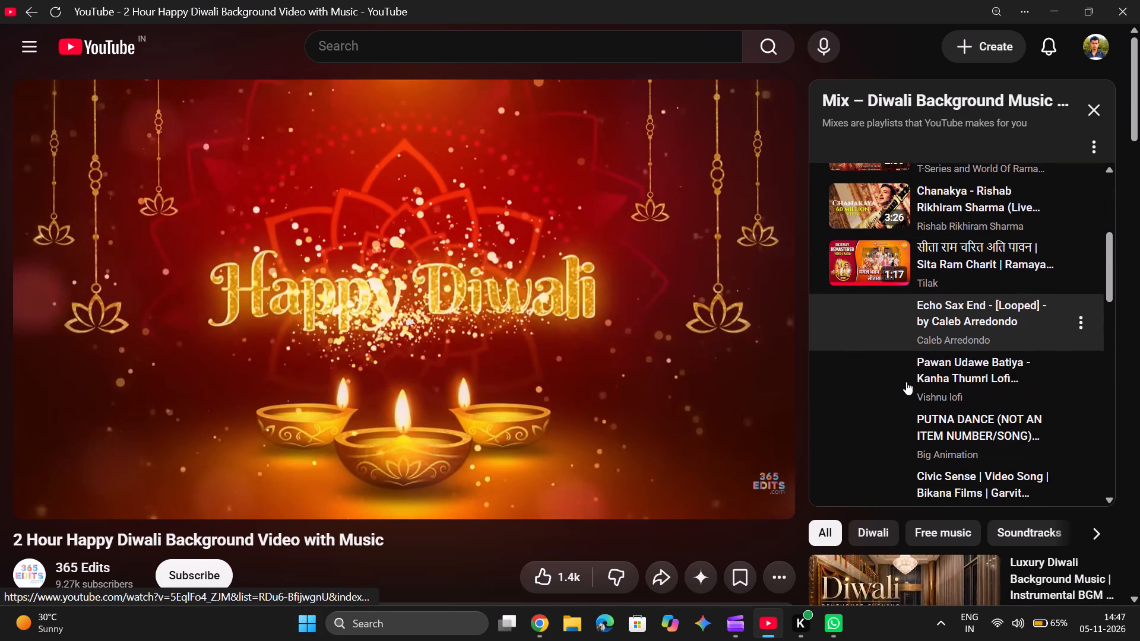
scroll(908, 388, "down", 1)
left_click(660, 308)
left_click(660, 308)
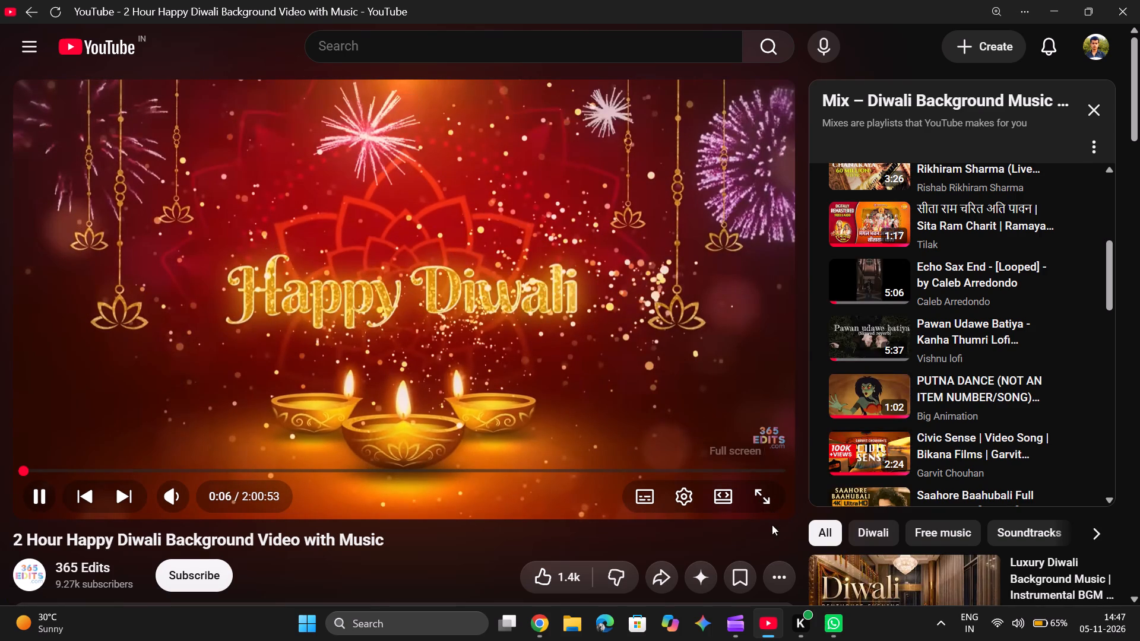
left_click(681, 490)
left_click(398, 303)
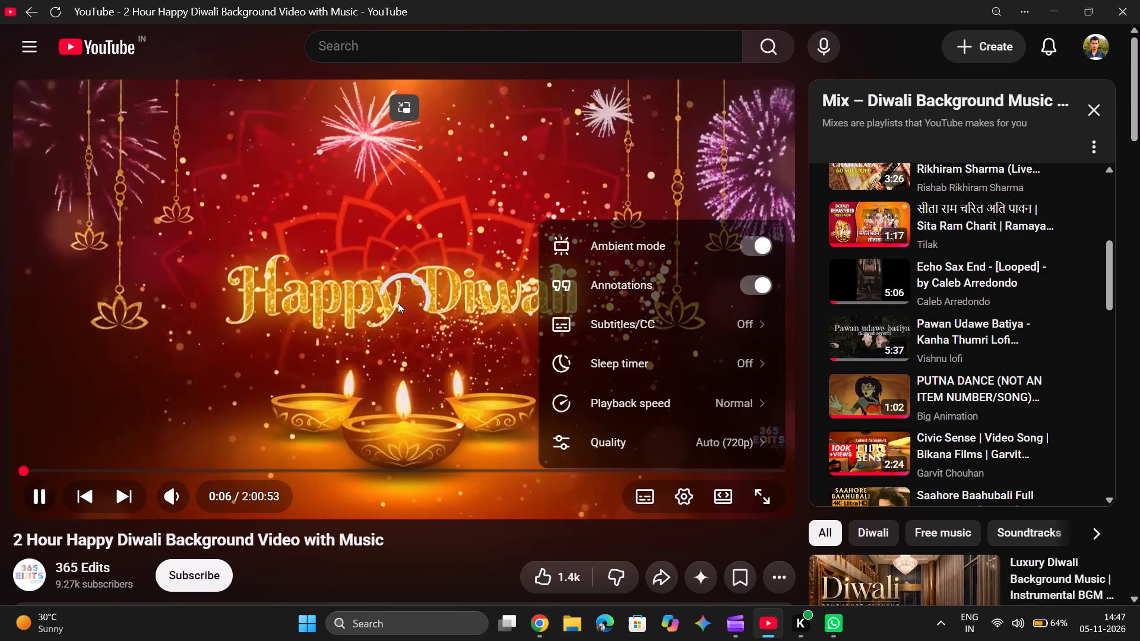
left_click(398, 303)
left_click(398, 303)
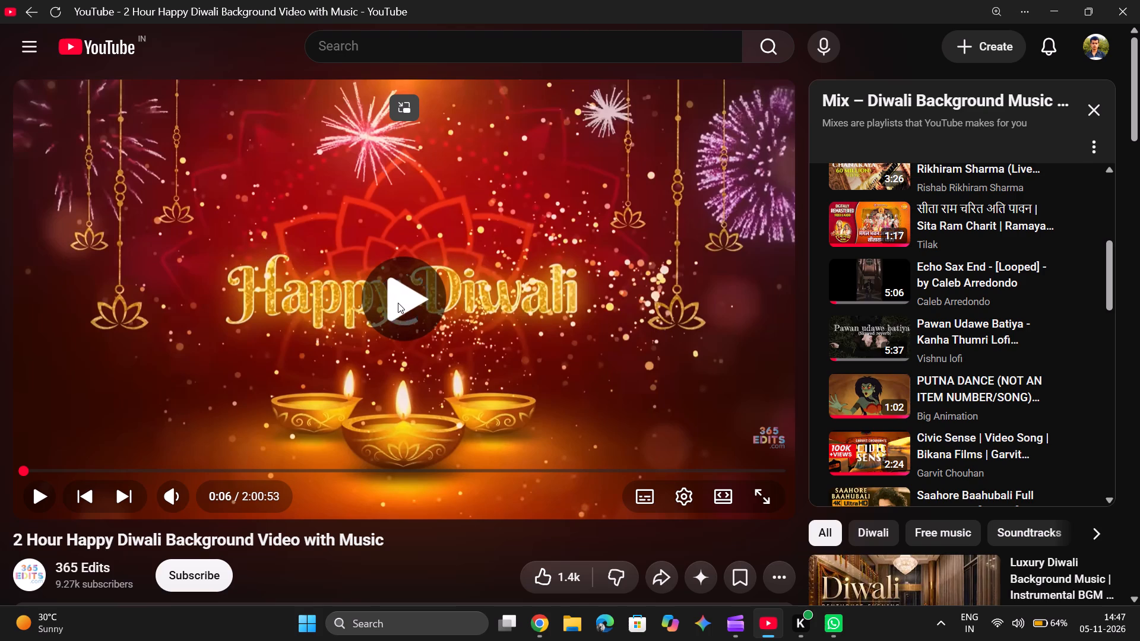
left_click_drag(43, 458, 43, 463)
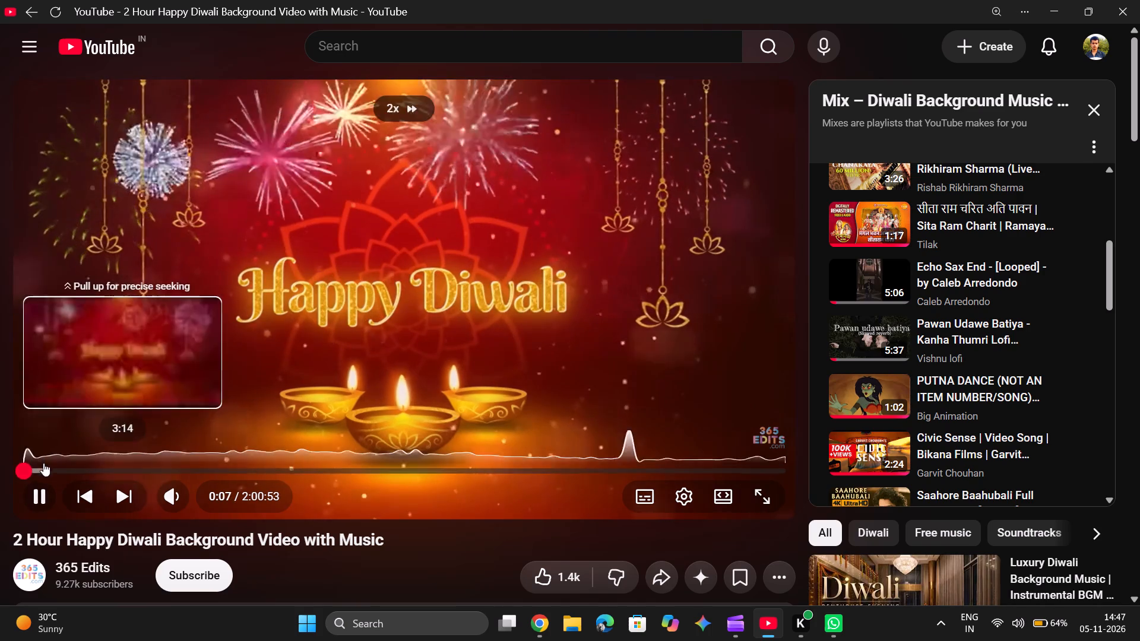
left_click_drag(43, 463, 121, 385)
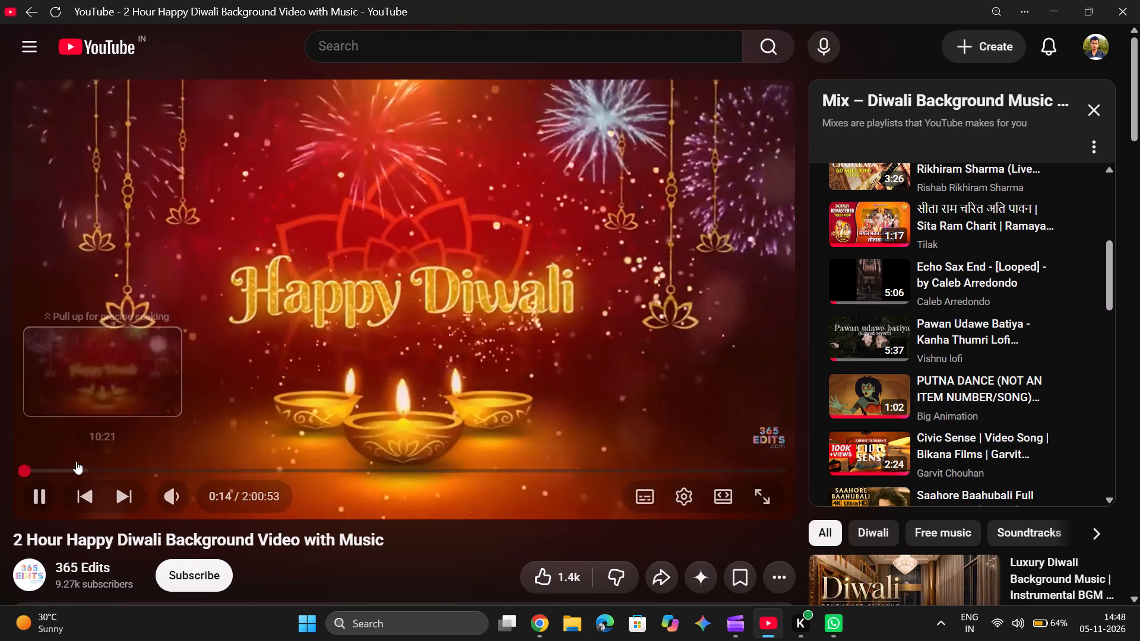
left_click(73, 461)
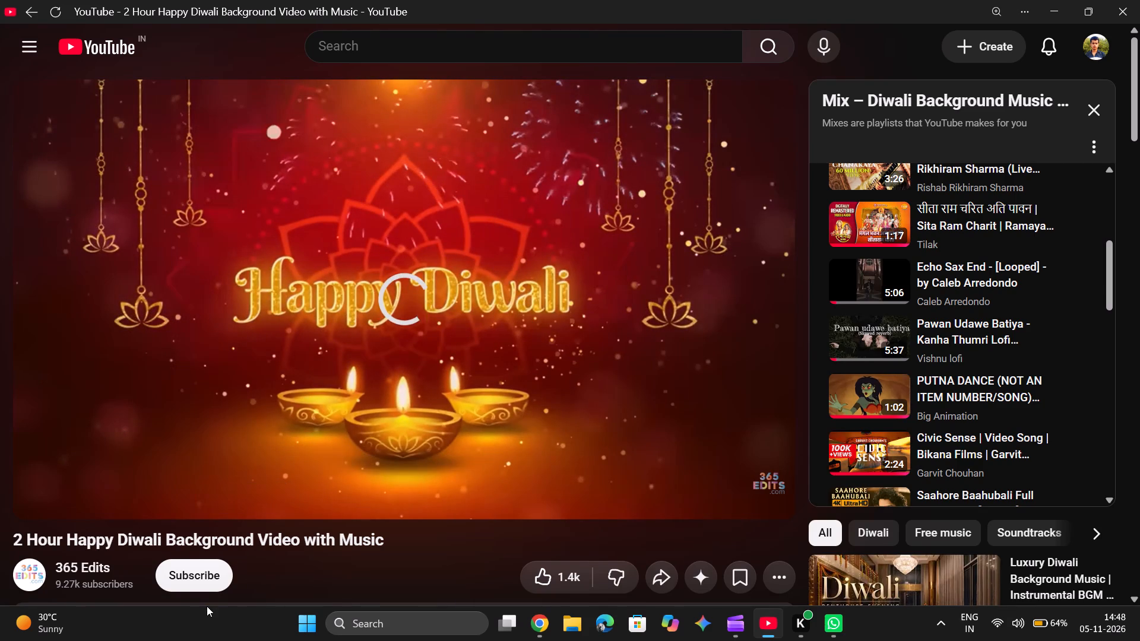
scroll(815, 363, "down", 1)
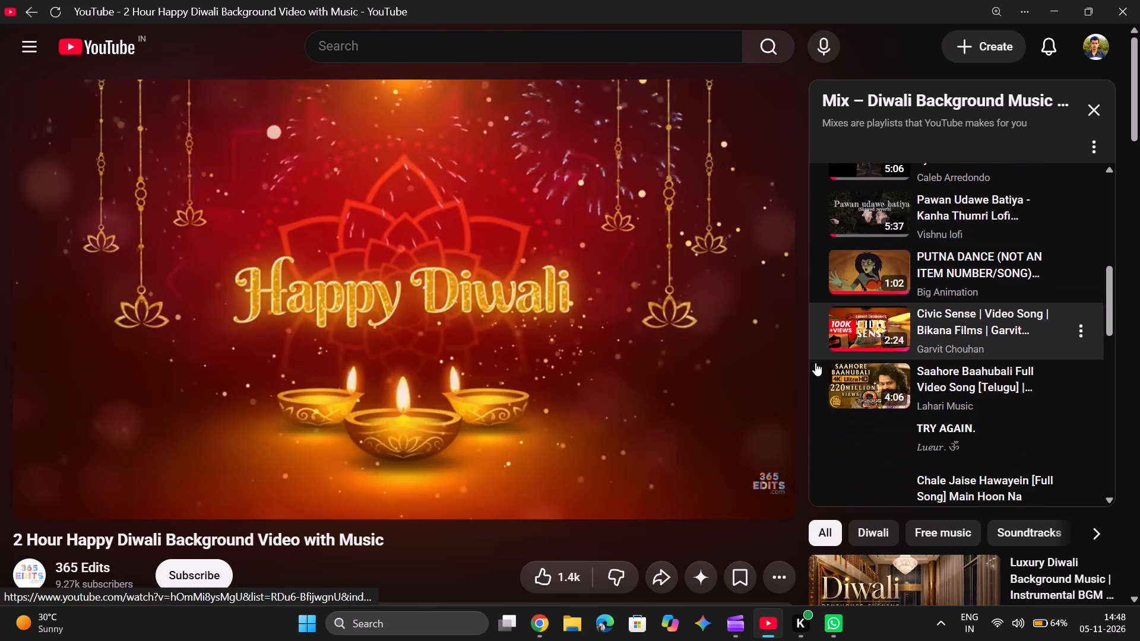
scroll(815, 363, "down", 1)
scroll(815, 363, "up", 3)
scroll(815, 363, "down", 2)
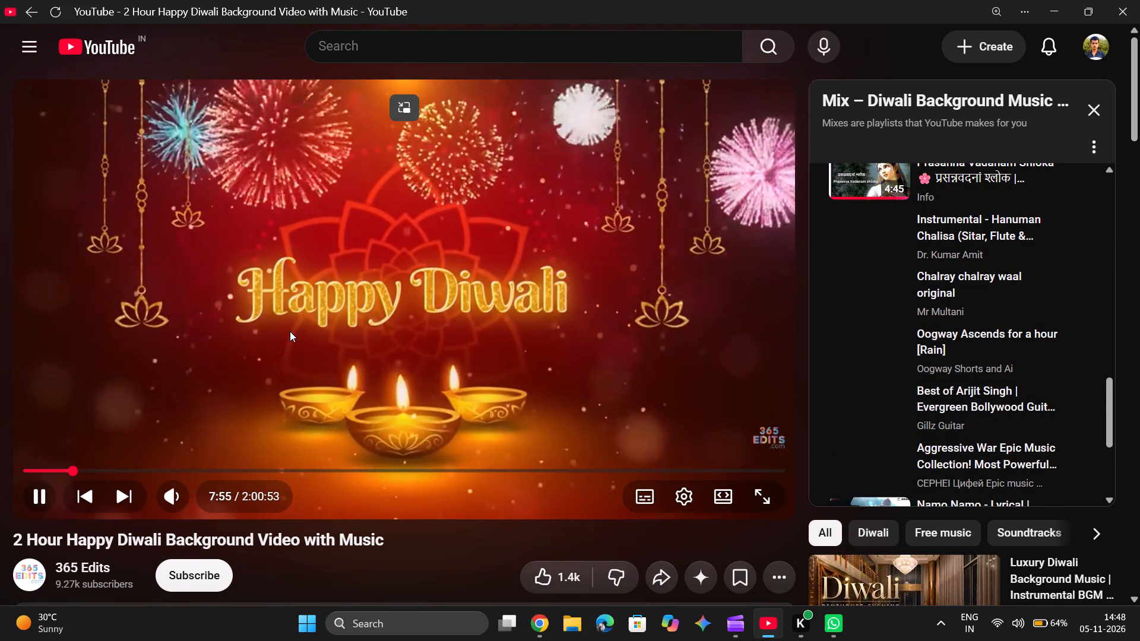
left_click(132, 472)
Look through the Happy Diwali video's description, comments and recommended videos for other music options.
scroll(195, 529, "down", 4)
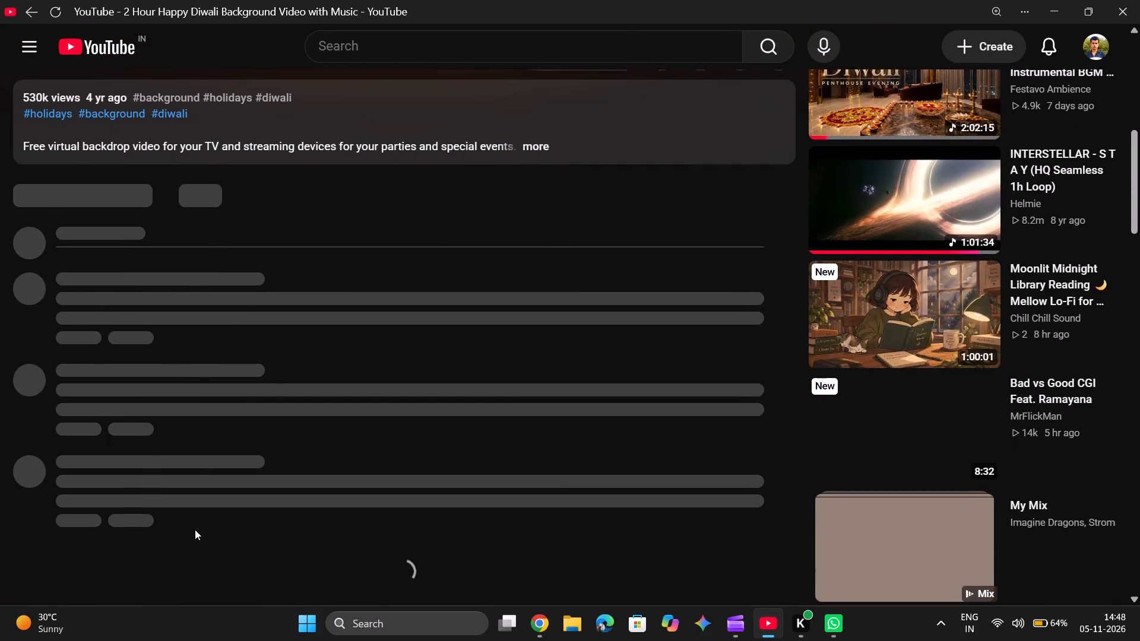
scroll(195, 529, "up", 4)
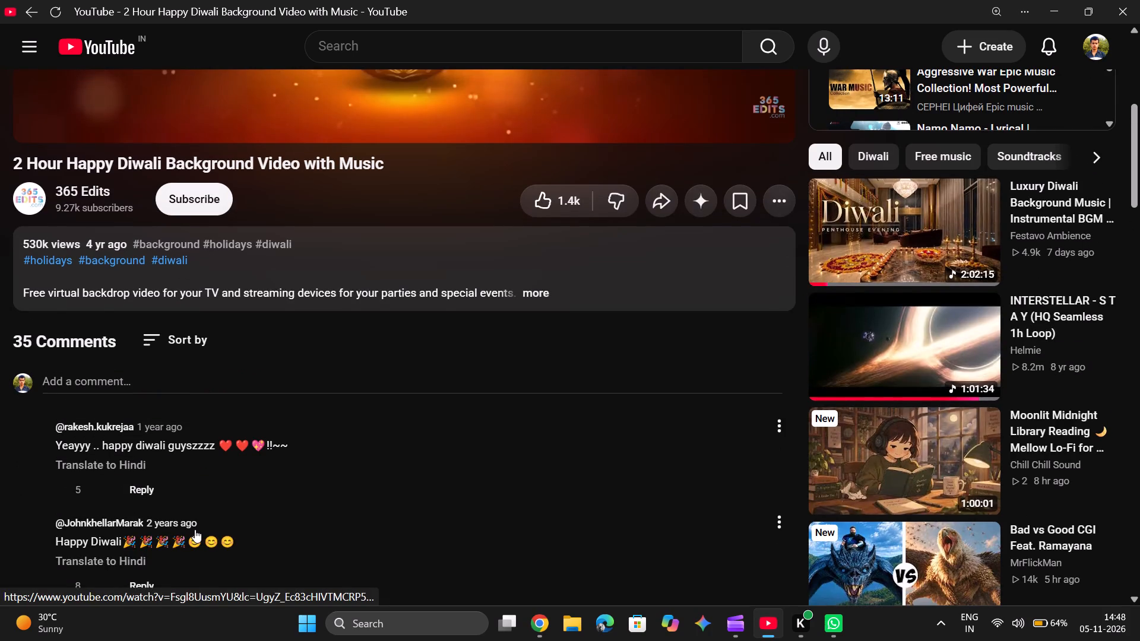
scroll(195, 529, "up", 1)
scroll(195, 529, "down", 2)
scroll(195, 529, "up", 1)
scroll(370, 375, "up", 2)
scroll(497, 483, "up", 1)
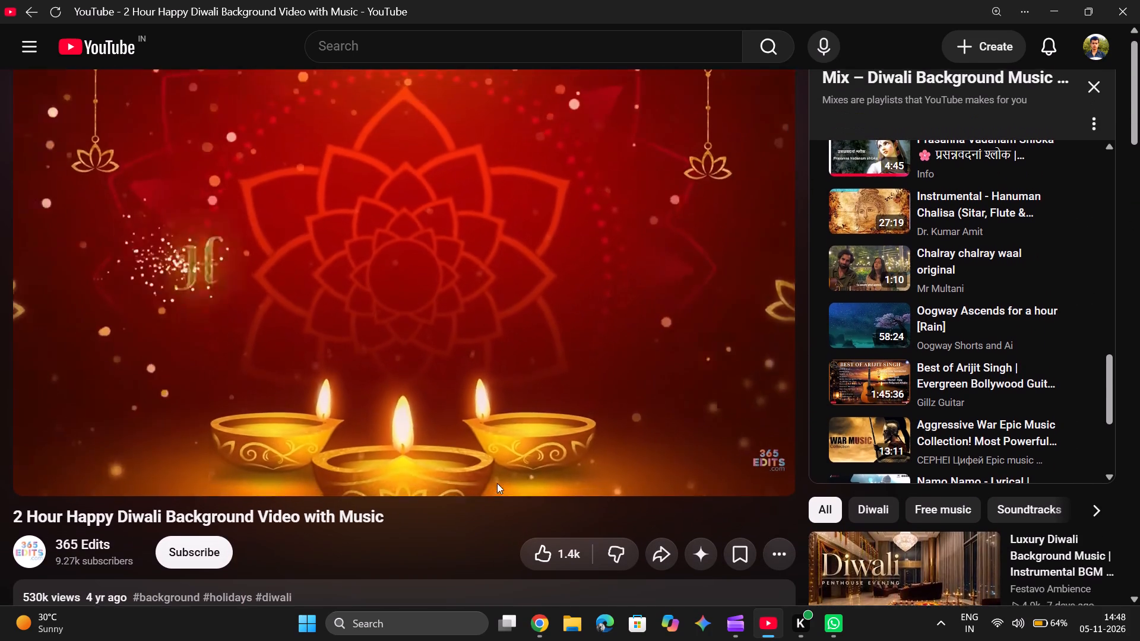
scroll(497, 483, "up", 1)
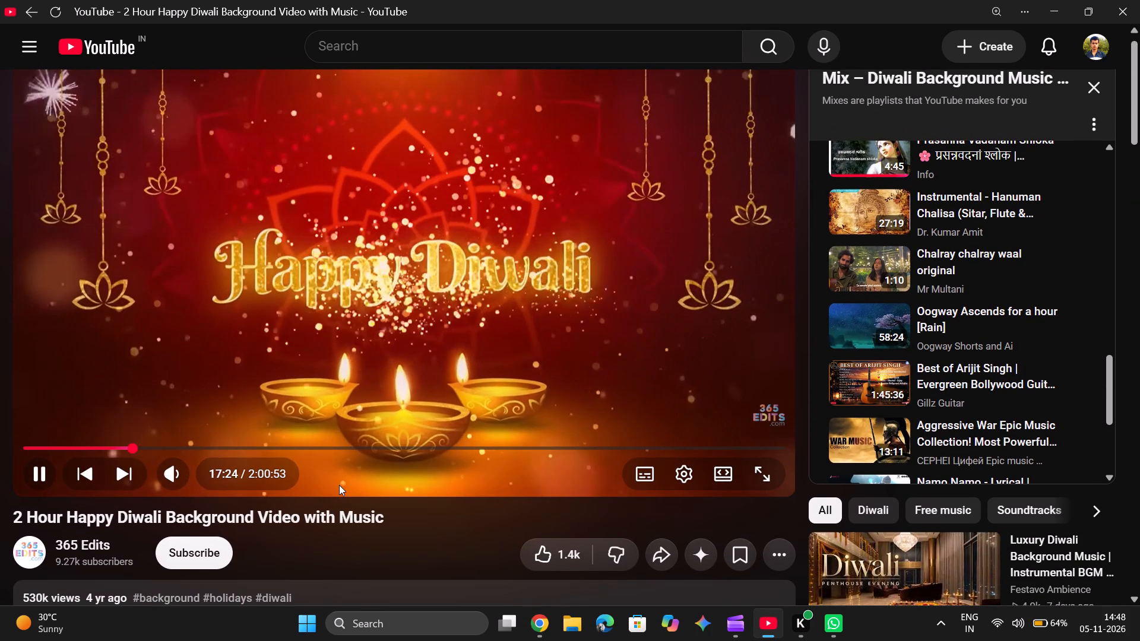
Open "Luxury Diwali Background Music | Instrumental BGM with Glowing Diyas | 2 Hours" again from the recommendations and check its related videos.
scroll(752, 484, "down", 2)
left_click(1049, 441)
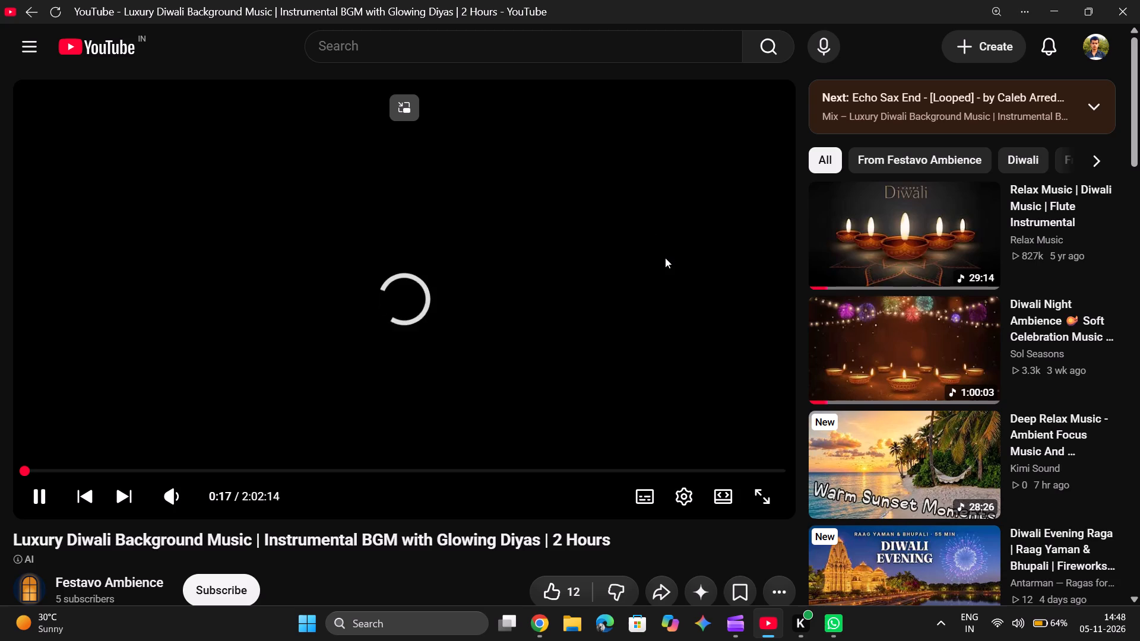
scroll(665, 258, "down", 2)
scroll(663, 211, "up", 2)
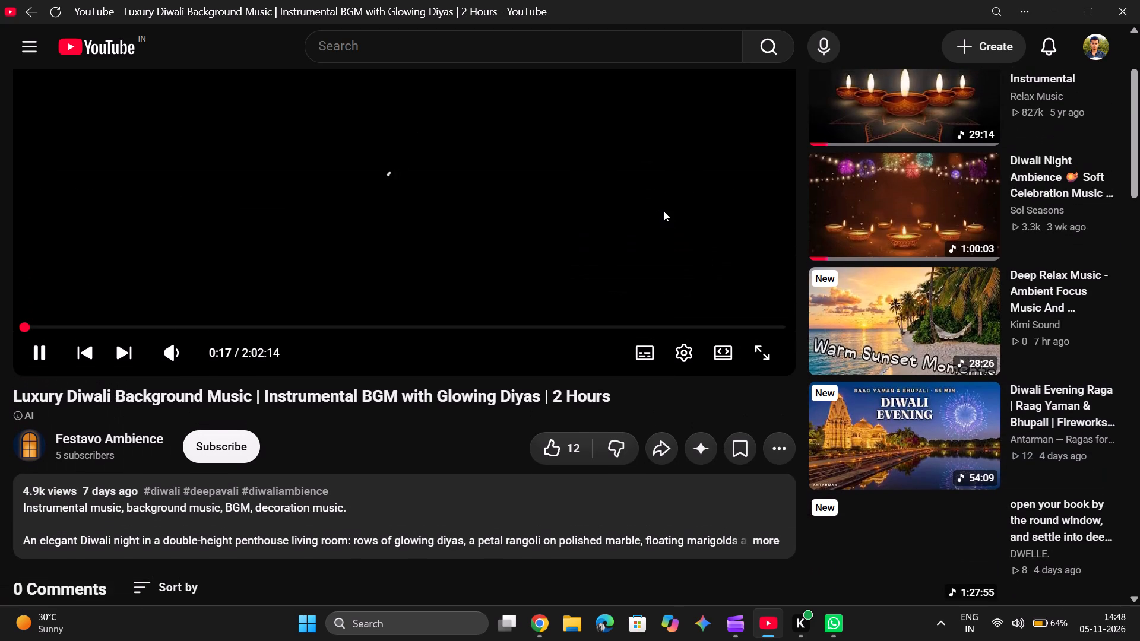
Open "Diwali Evening Raga | Raag Yaman & Bhupali" from the recommendations and skip forward in 10-second jumps to sample the music.
left_click(919, 430)
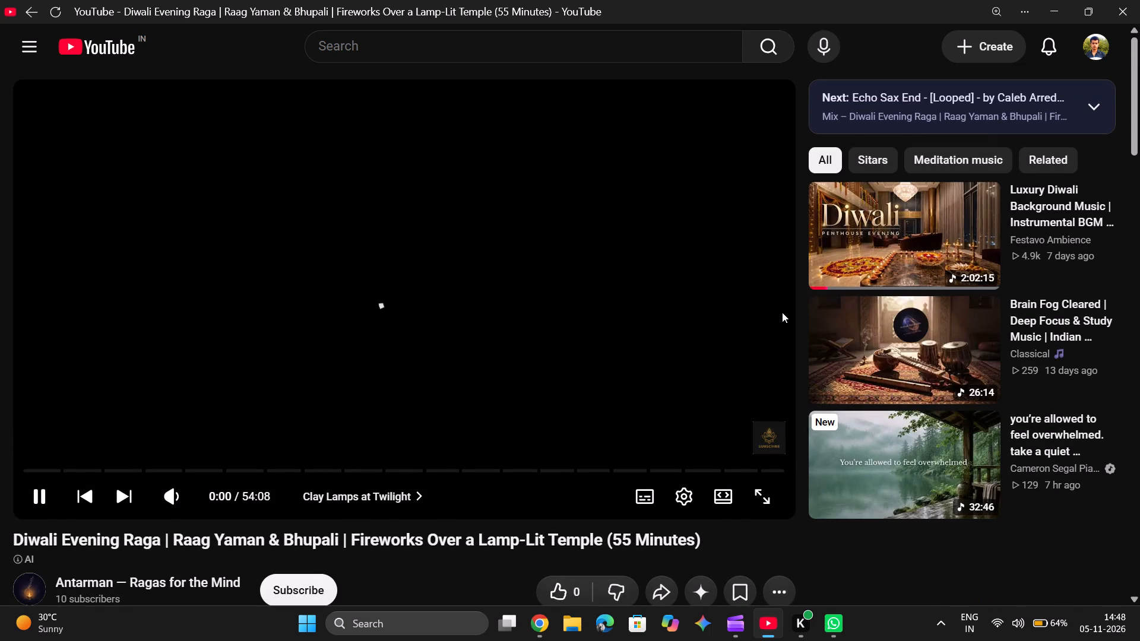
left_click(672, 304)
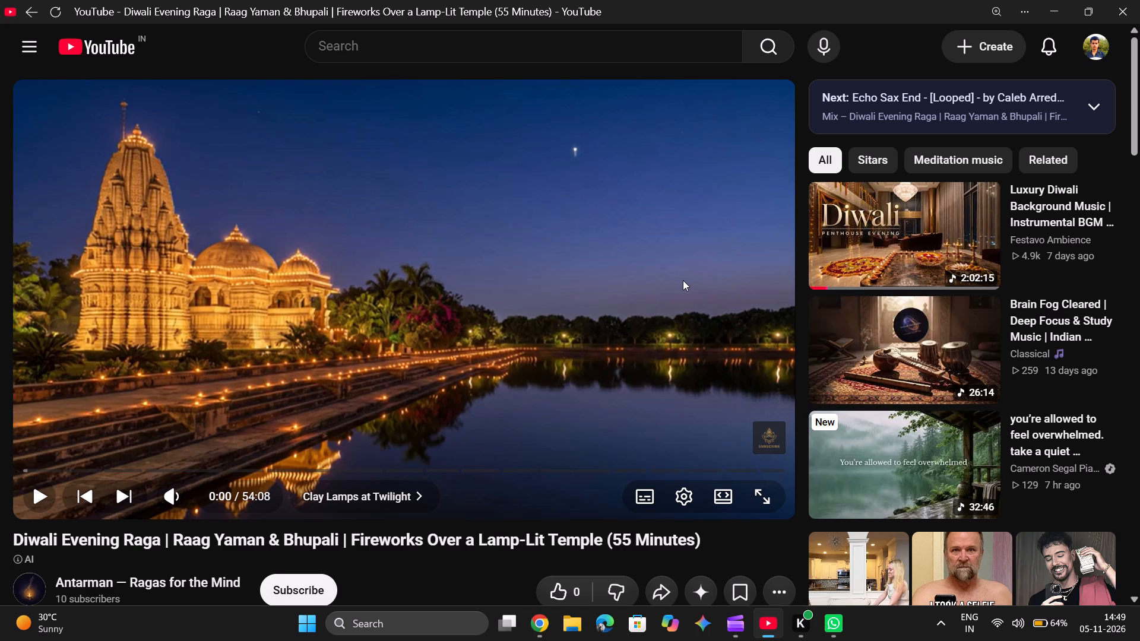
key("space")
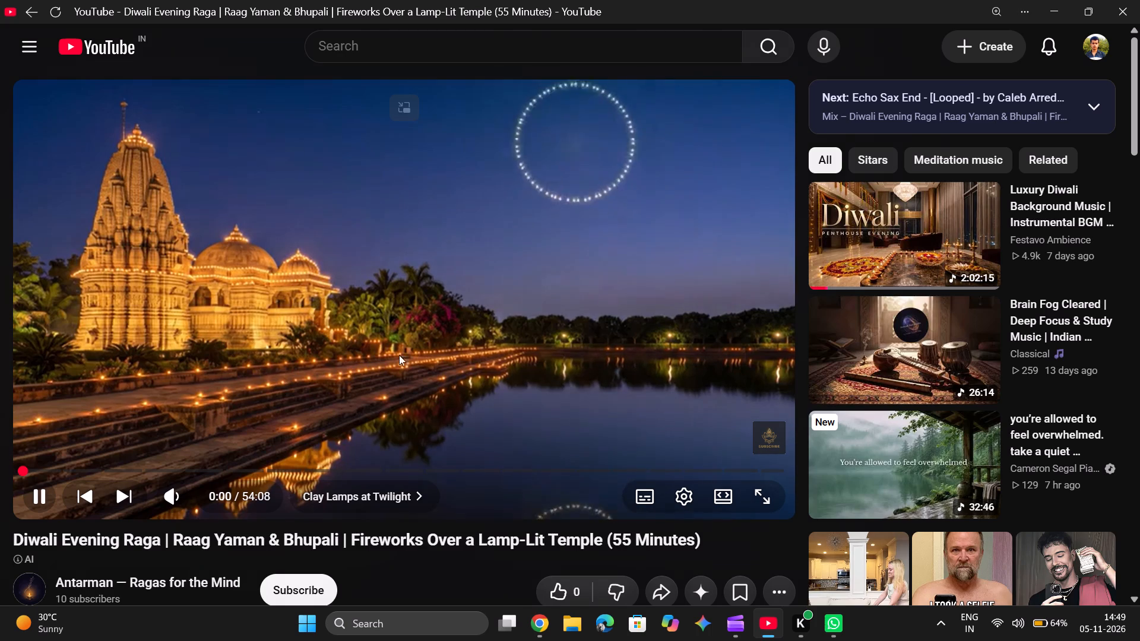
key("l")
type("ll")
scroll(389, 354, "down", 1)
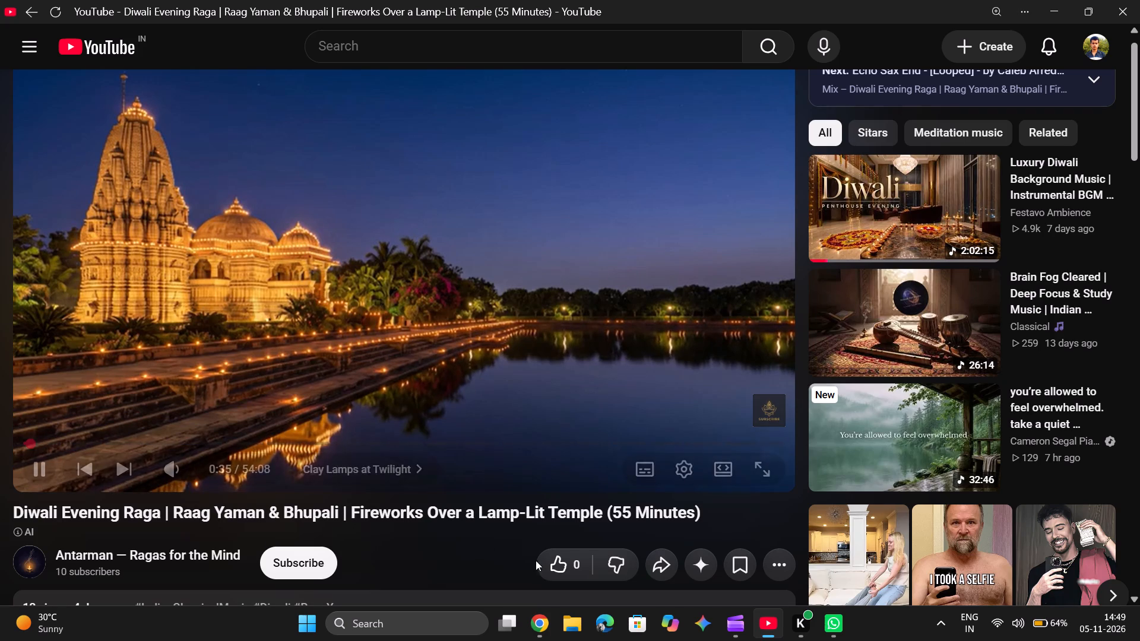
Search for "calming guitar music".
left_click(453, 51)
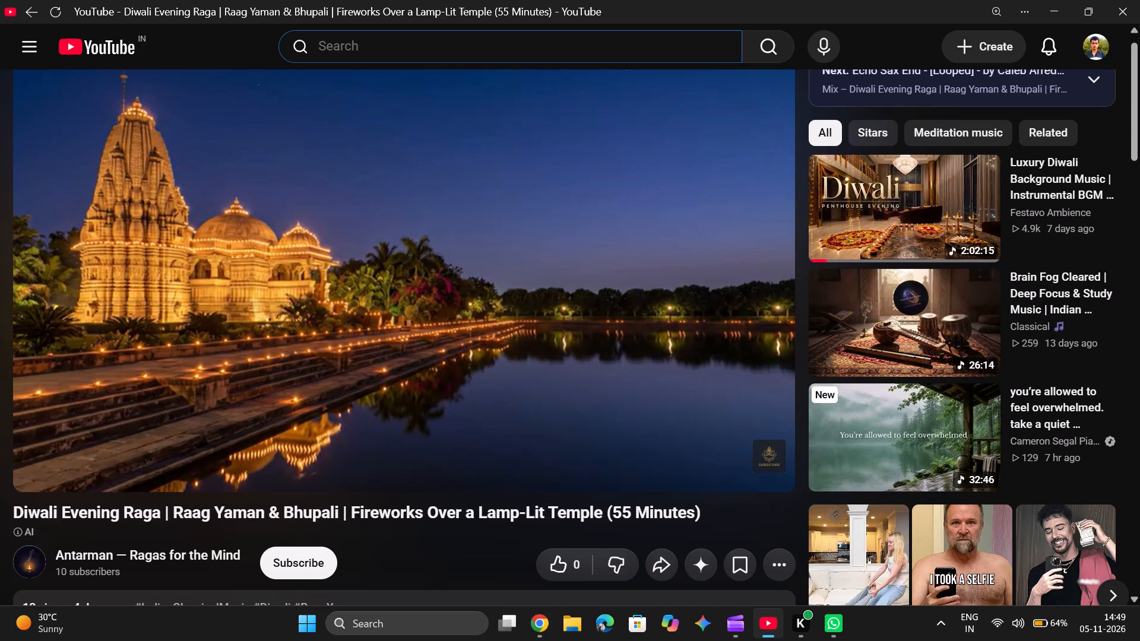
type("calming guitar")
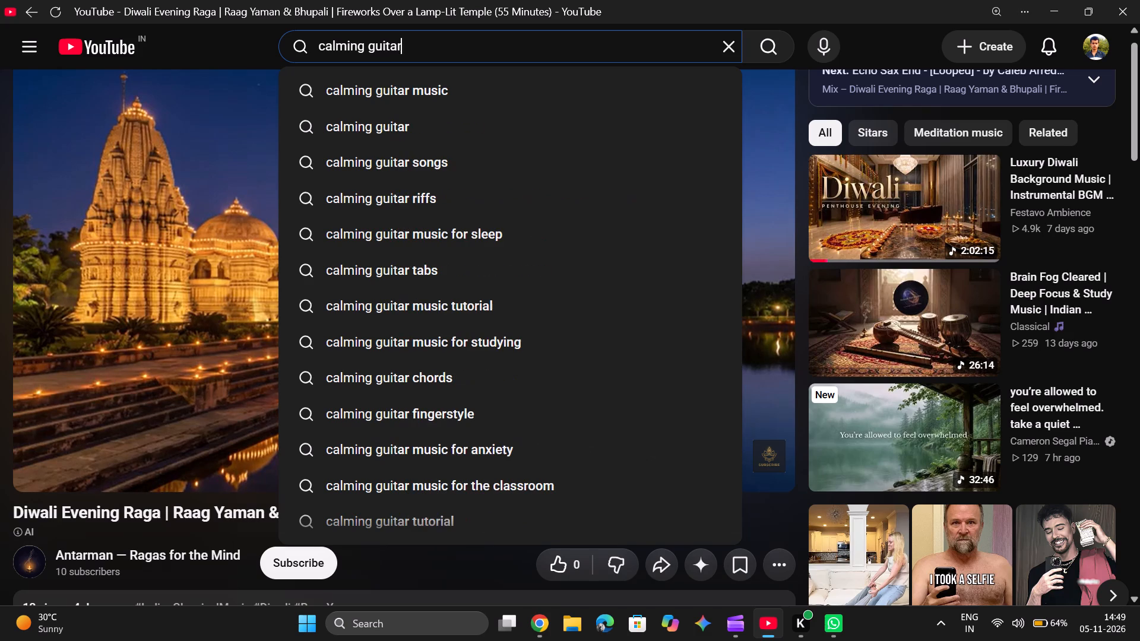
key("Down")
key("Return")
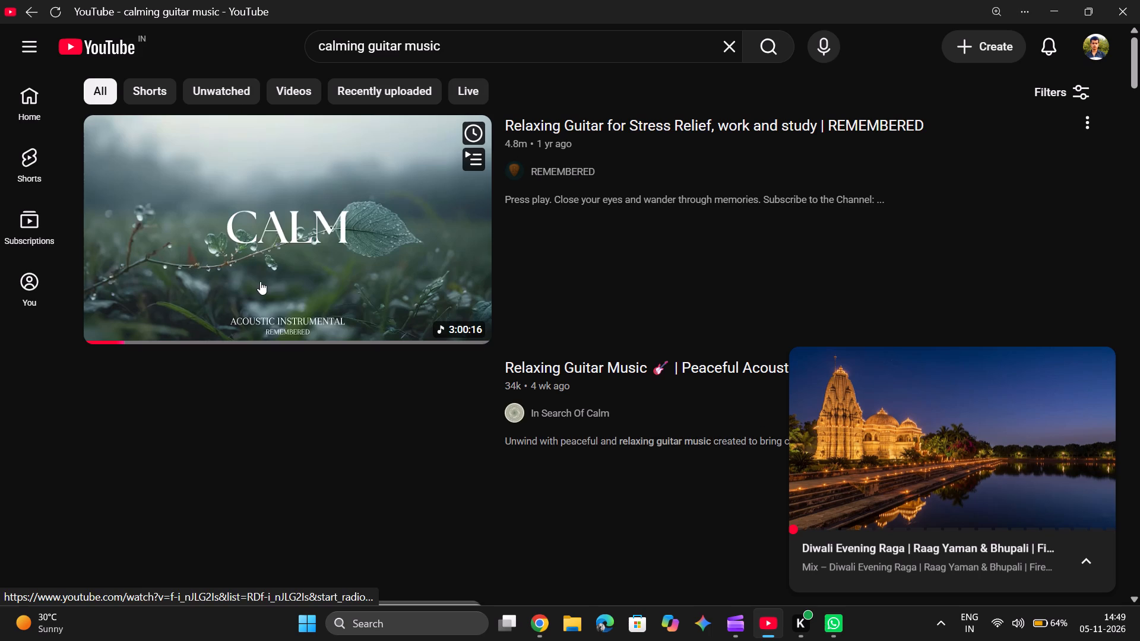
Play "Relaxing Guitar for Stress Relief, work and study | REMEMBERED" to sample its music, and return to the search results.
left_click(260, 281)
left_click(260, 281)
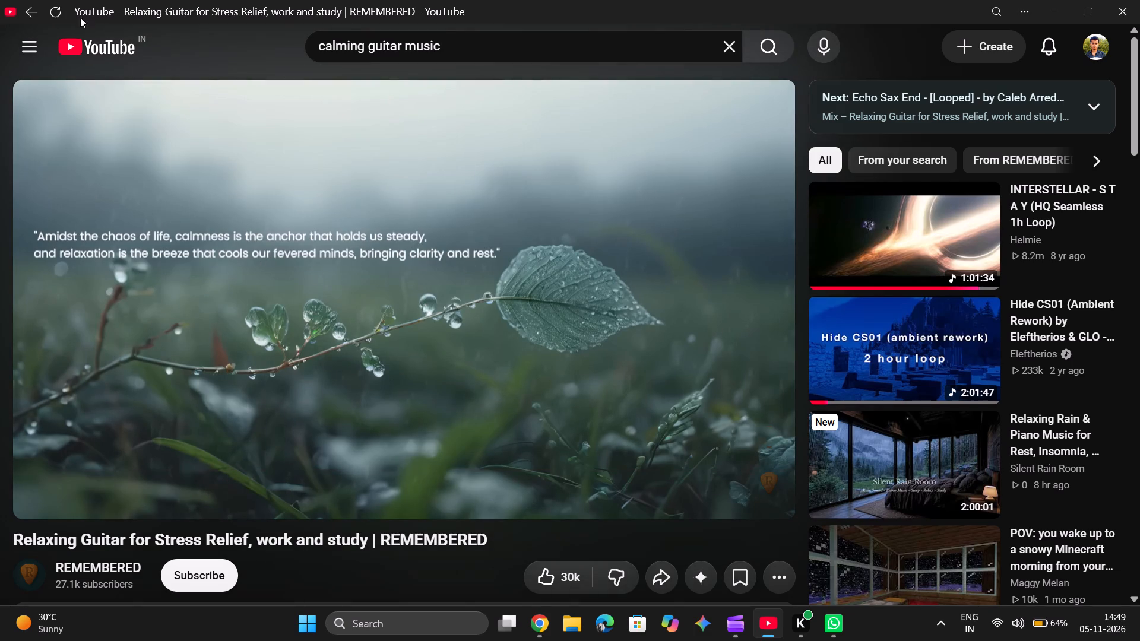
left_click(38, 5)
Open "Relaxing Guitar Music | Peaceful Acoustic Guitar for Relaxation & Sleep" by In Search Of Calm.
scroll(432, 335, "down", 3)
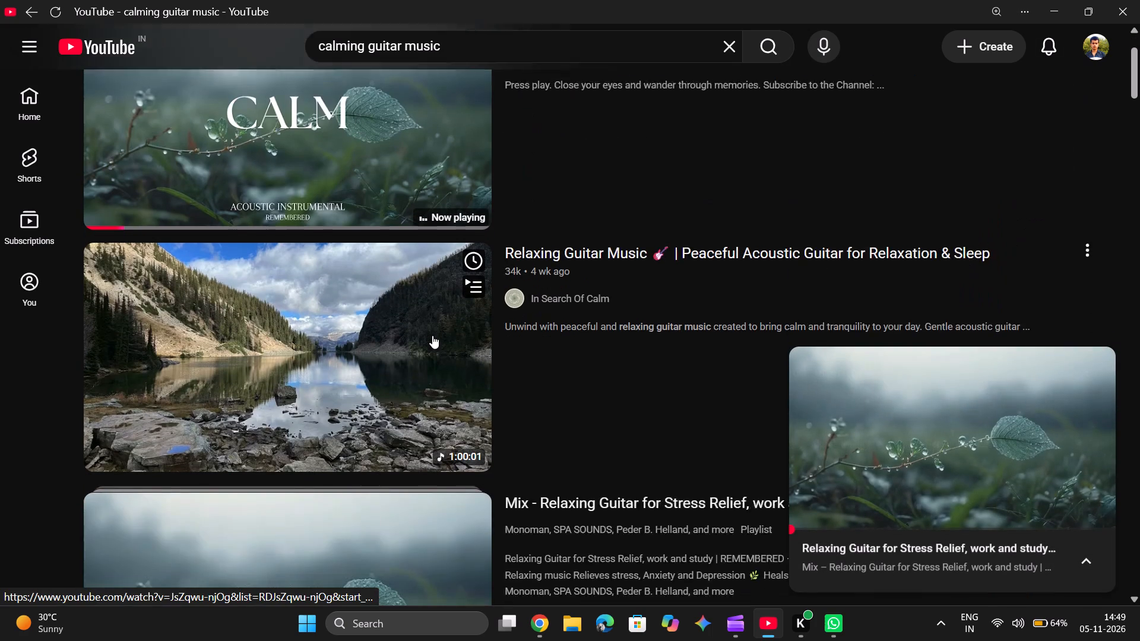
left_click(388, 306)
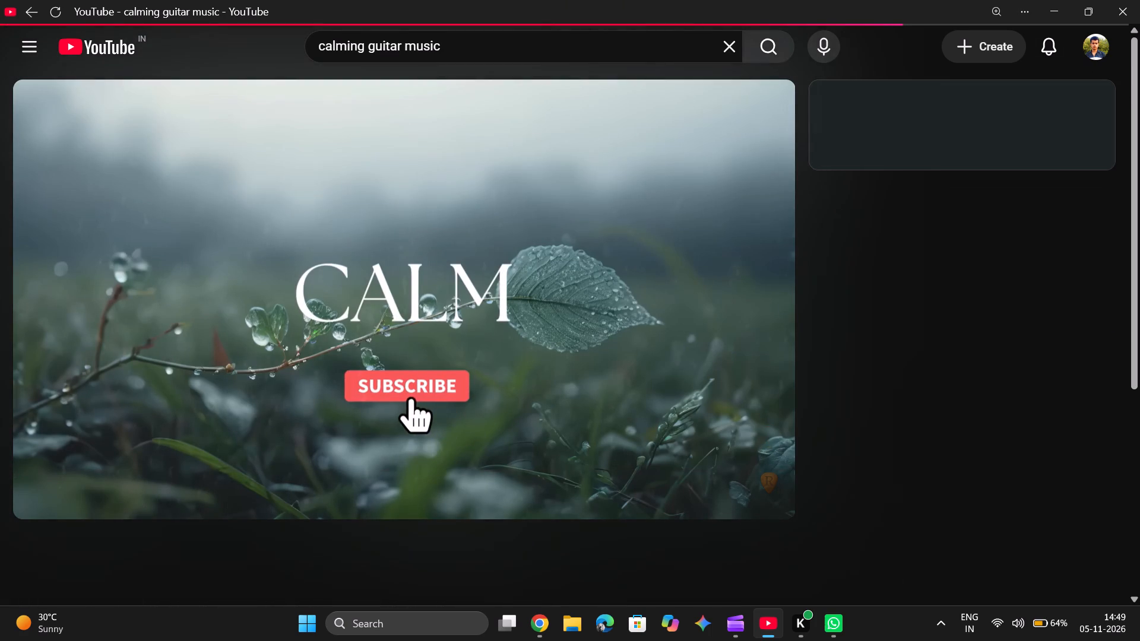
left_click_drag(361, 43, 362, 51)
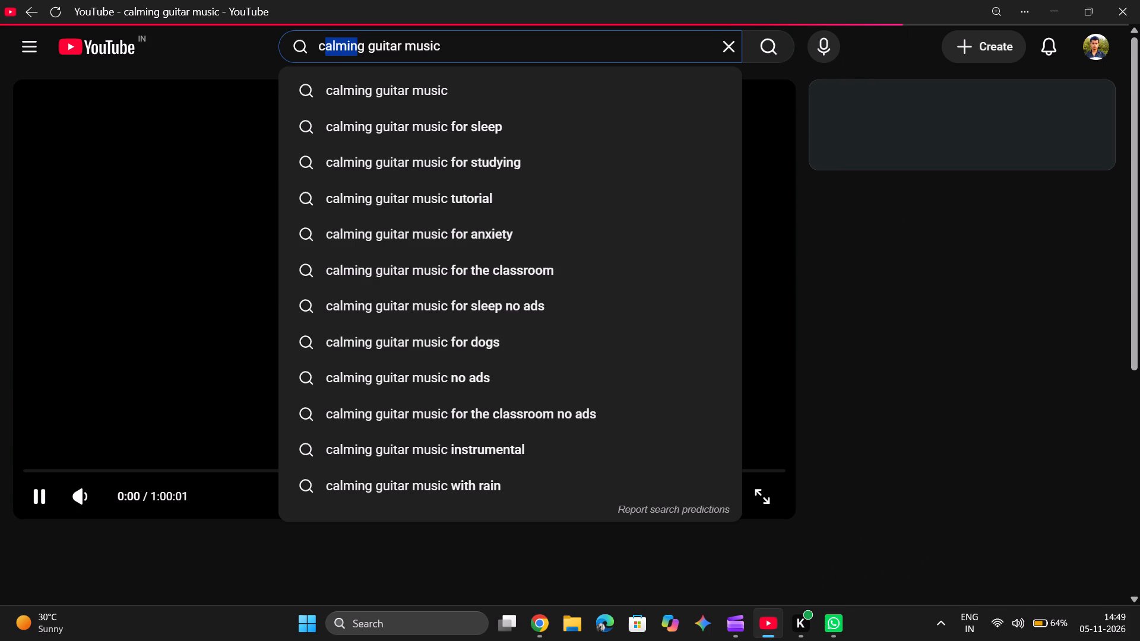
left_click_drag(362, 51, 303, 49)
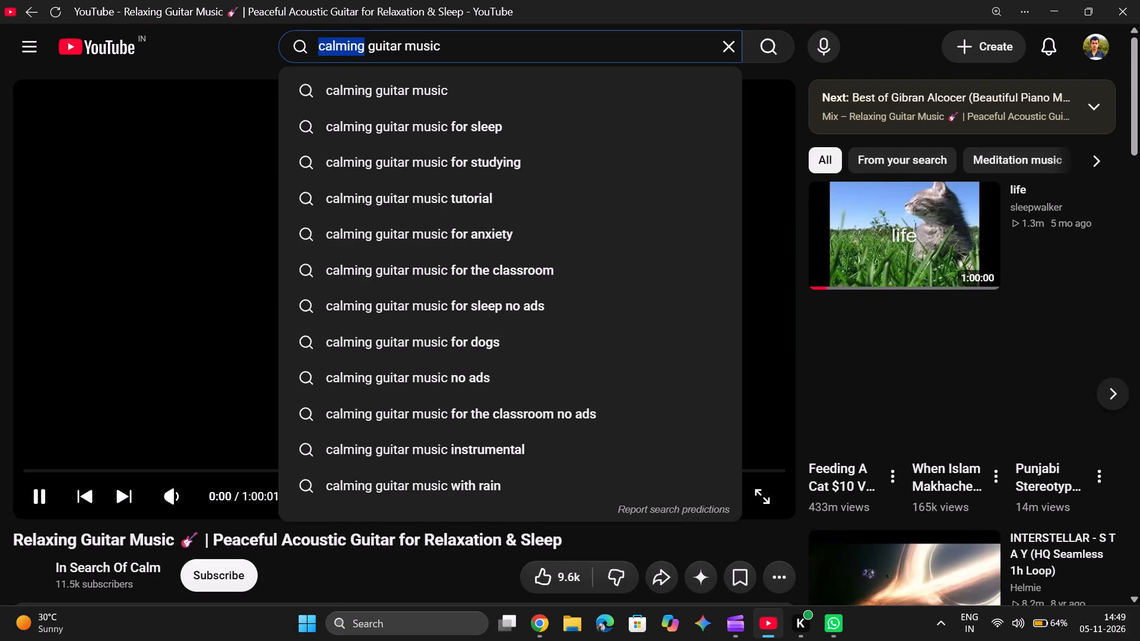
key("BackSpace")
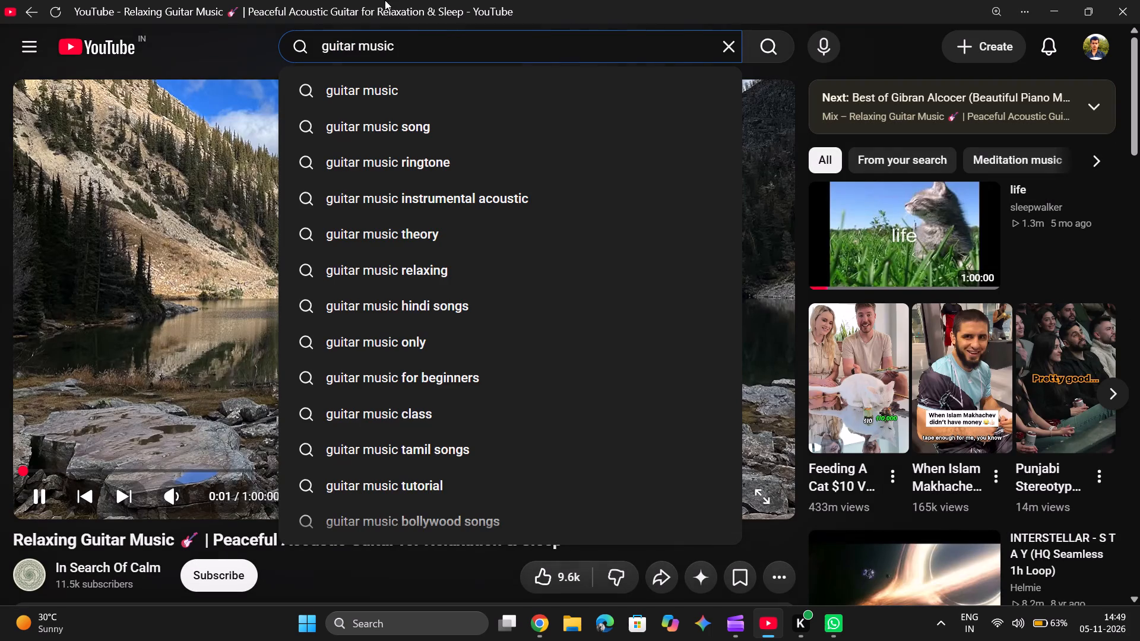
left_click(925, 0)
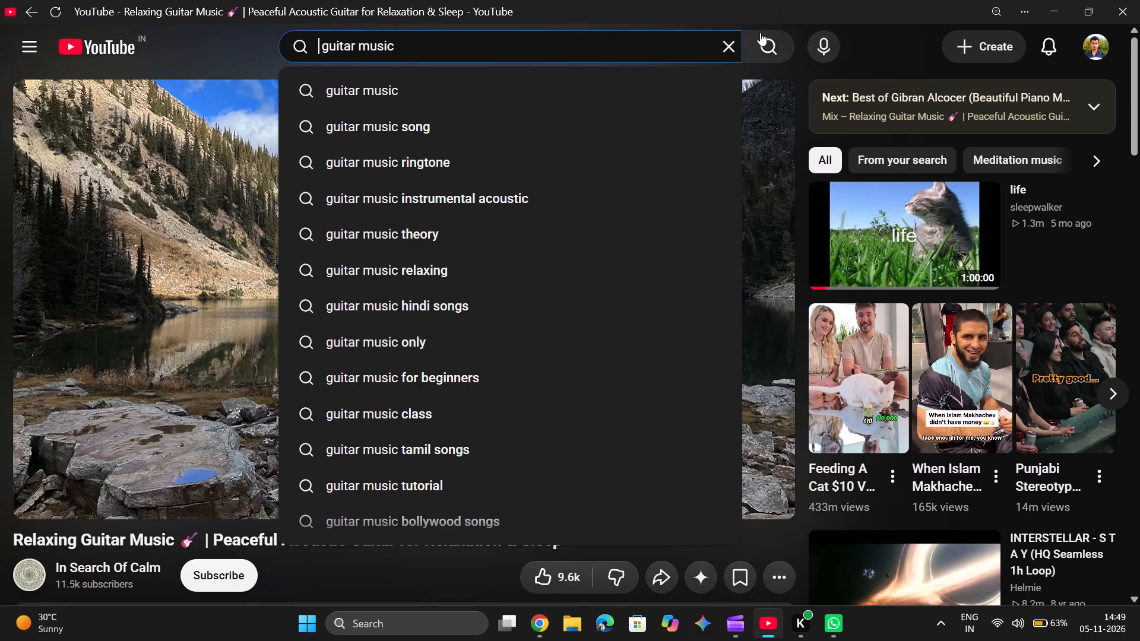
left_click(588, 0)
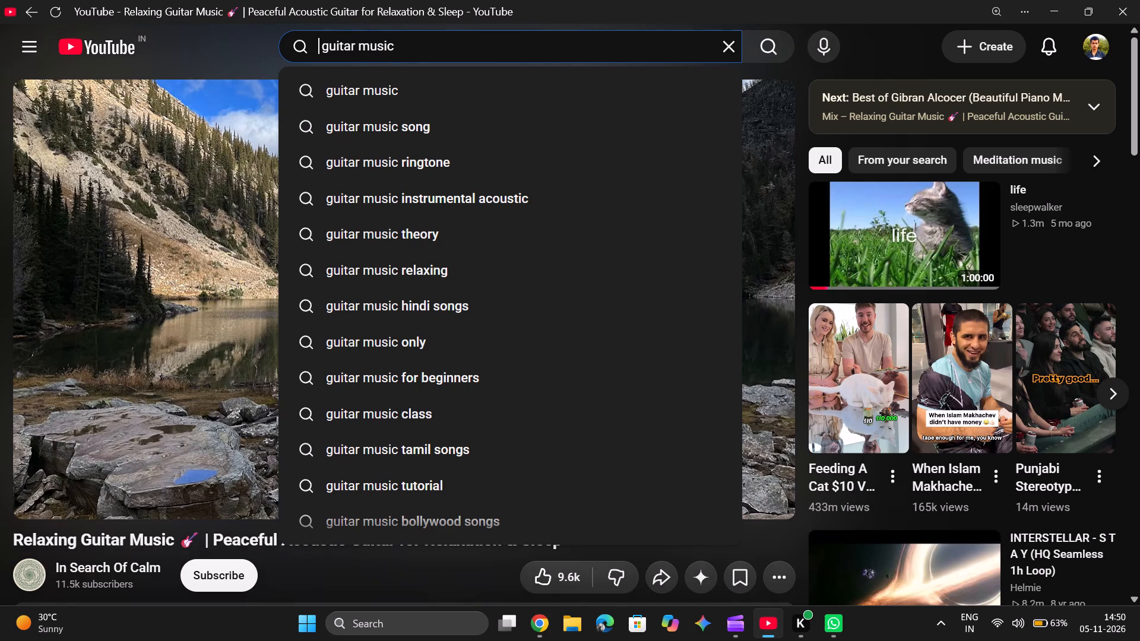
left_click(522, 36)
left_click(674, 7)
Return to the "calming guitar music" results, close the mini player, and look through the results for suitable background music.
left_click(24, 9)
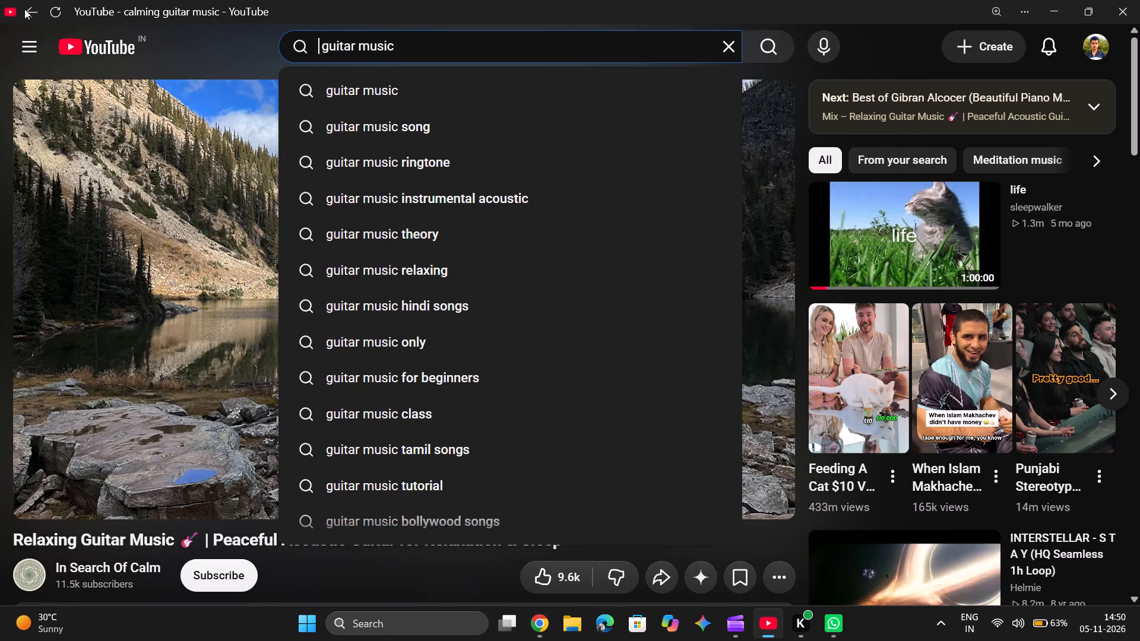
left_click(1095, 374)
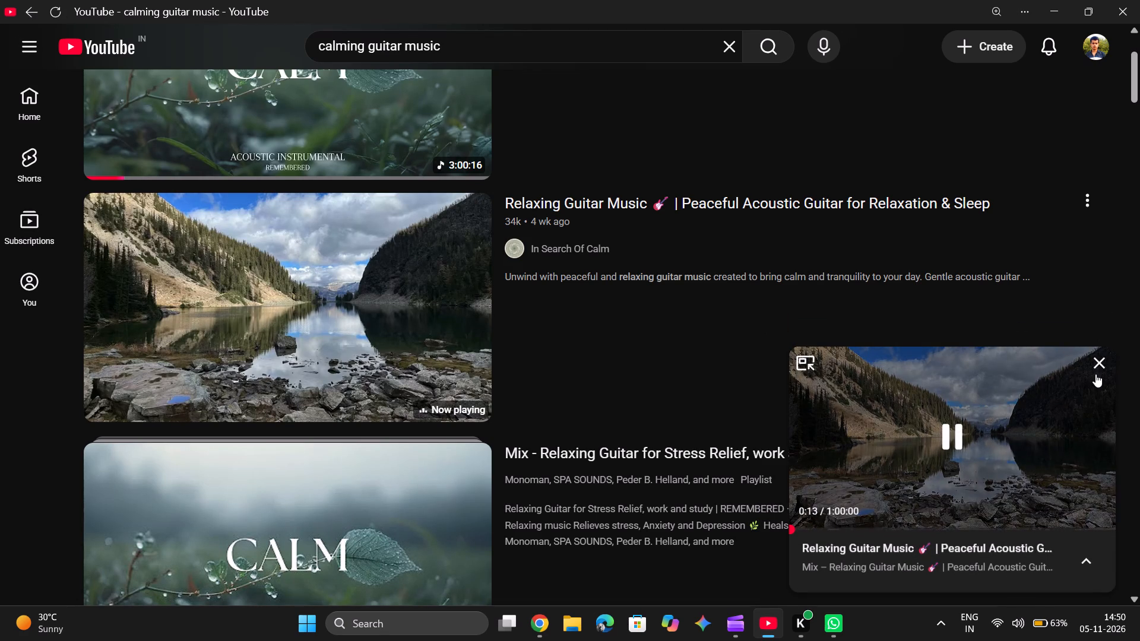
scroll(711, 340, "down", 5)
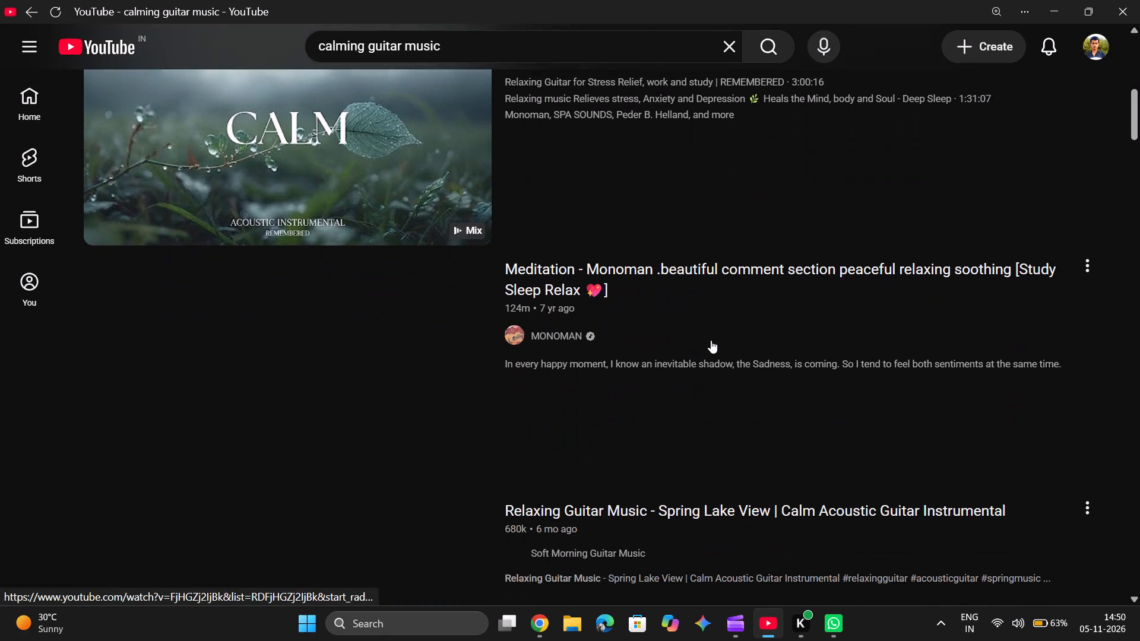
scroll(303, 296, "down", 2)
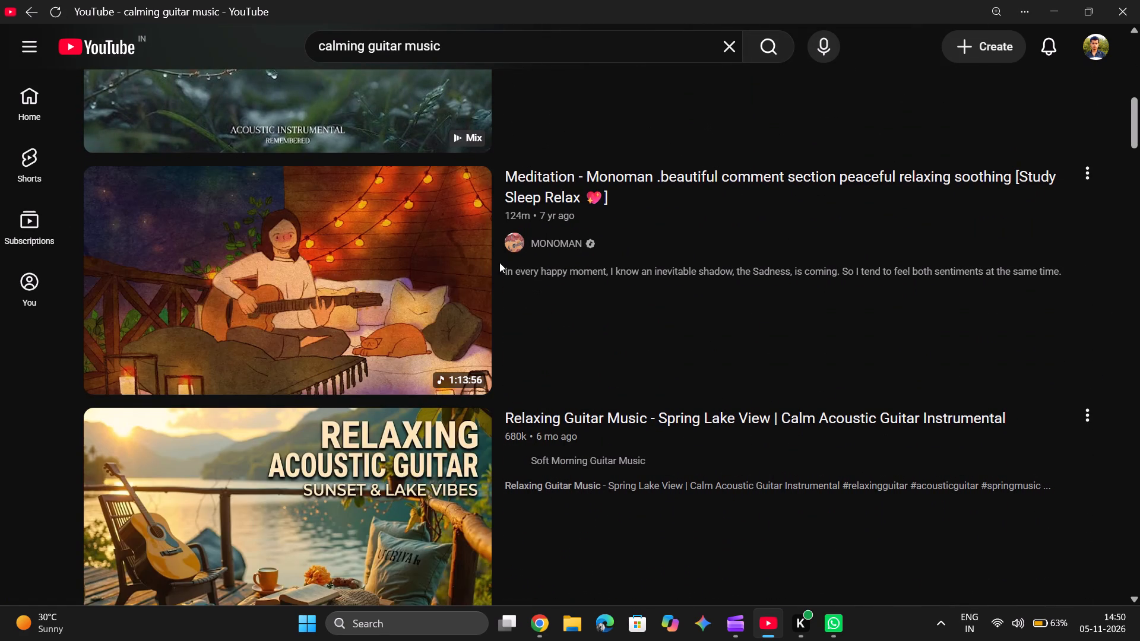
scroll(506, 262, "down", 5)
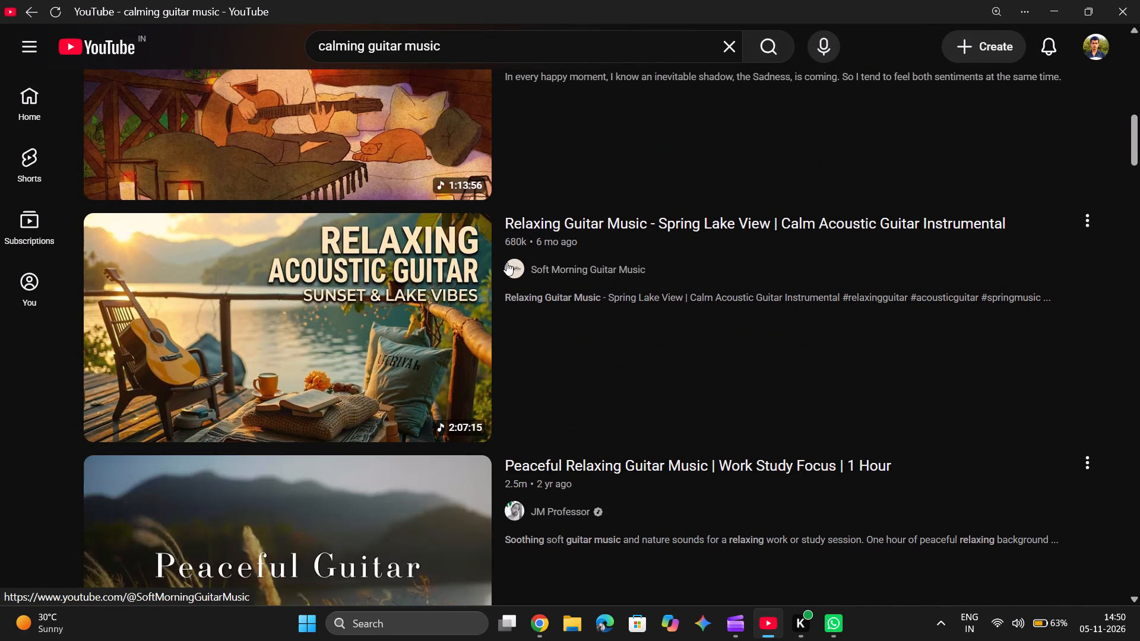
scroll(506, 262, "down", 3)
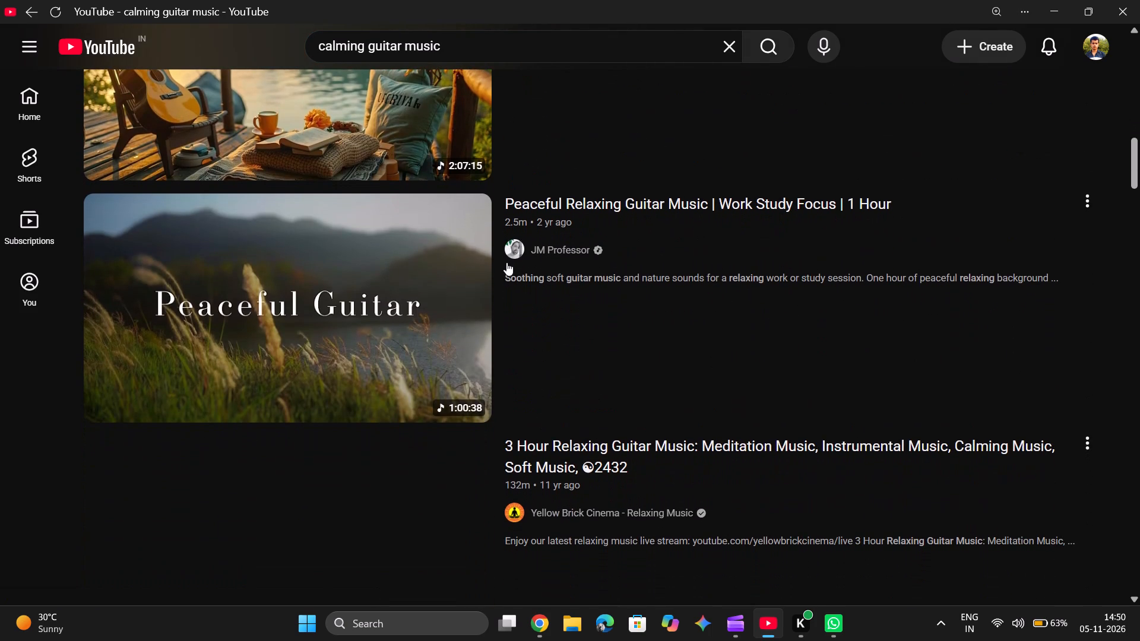
scroll(506, 262, "down", 4)
scroll(506, 262, "up", 1)
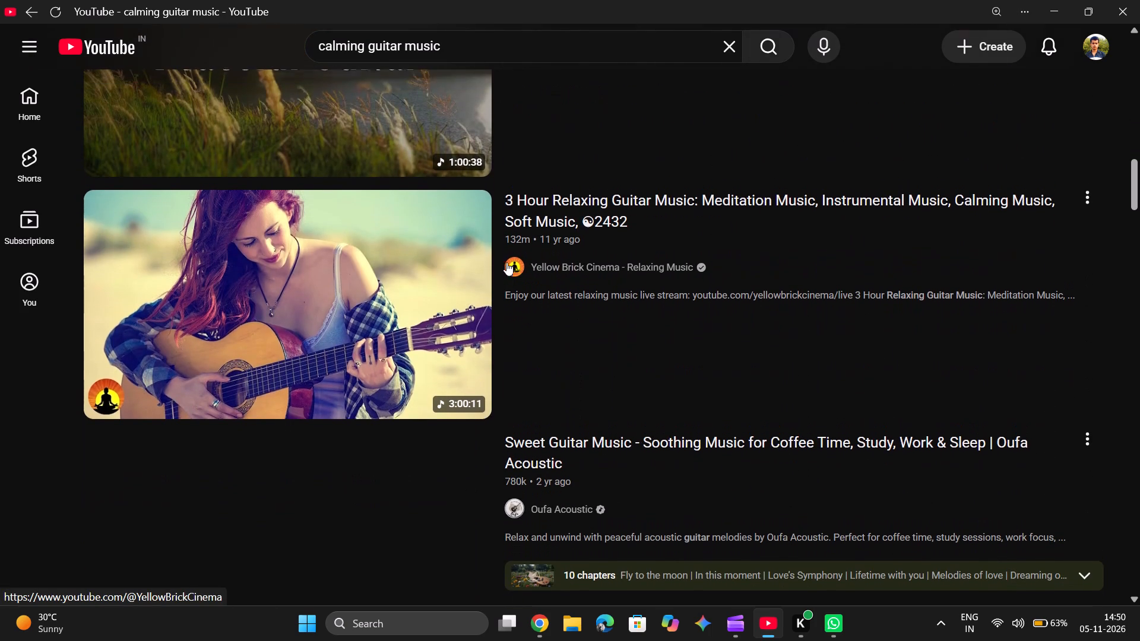
scroll(506, 262, "up", 1)
scroll(293, 276, "up", 1)
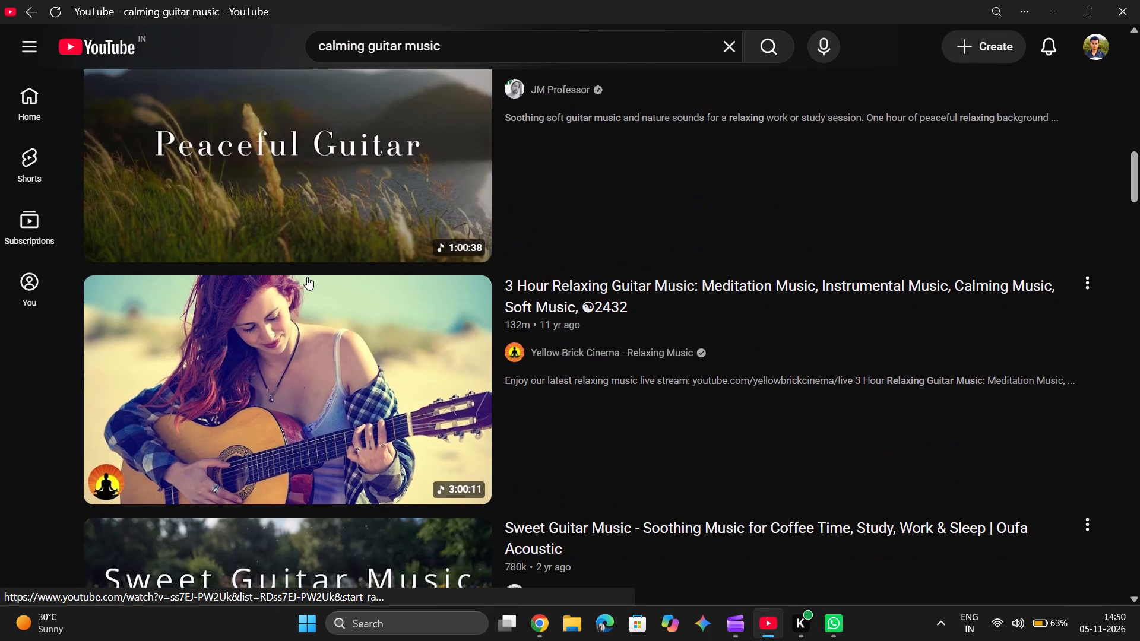
scroll(629, 521, "down", 4)
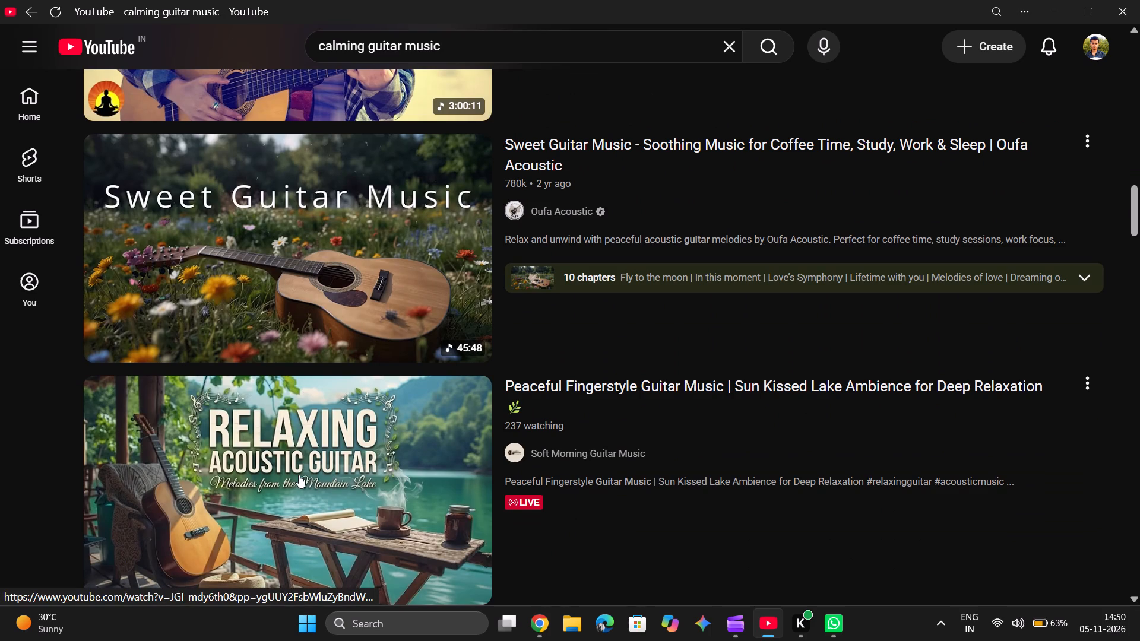
left_click(23, 4)
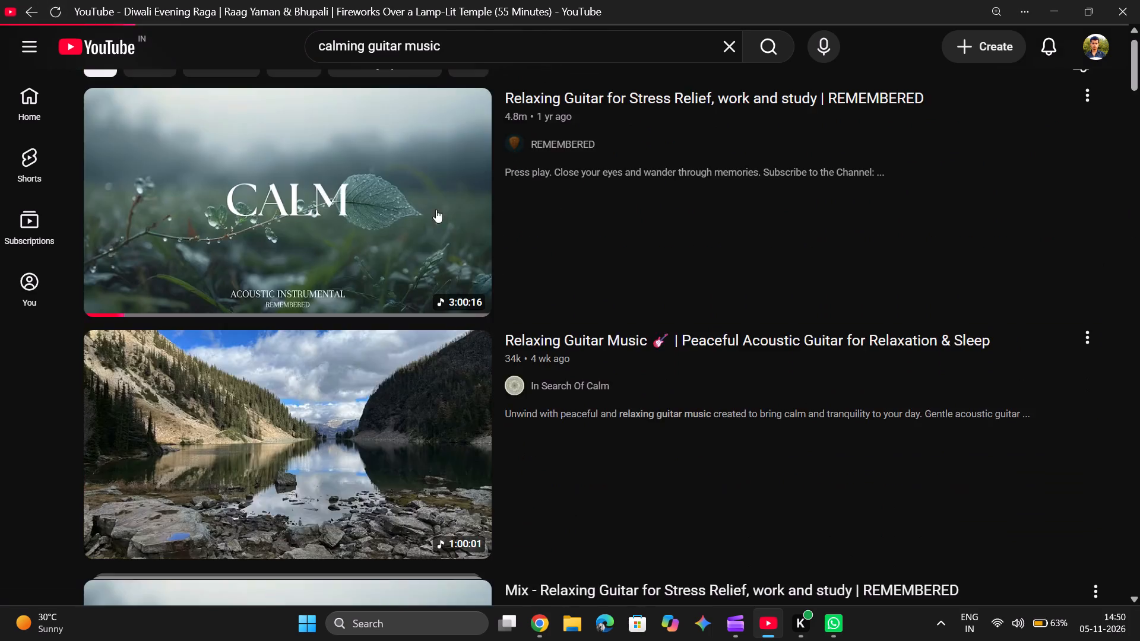
Switch to Clipchamp, preview the promotional video from its start through the closing Diwali title, and close the YouTube window.
left_click(743, 638)
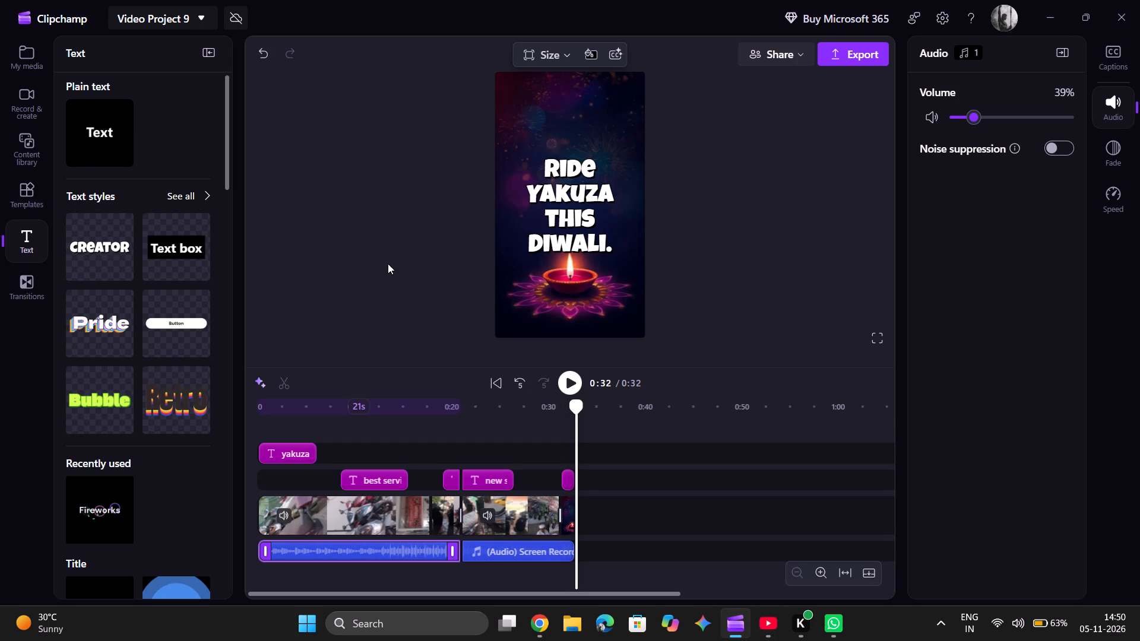
left_click(261, 426)
left_click(572, 386)
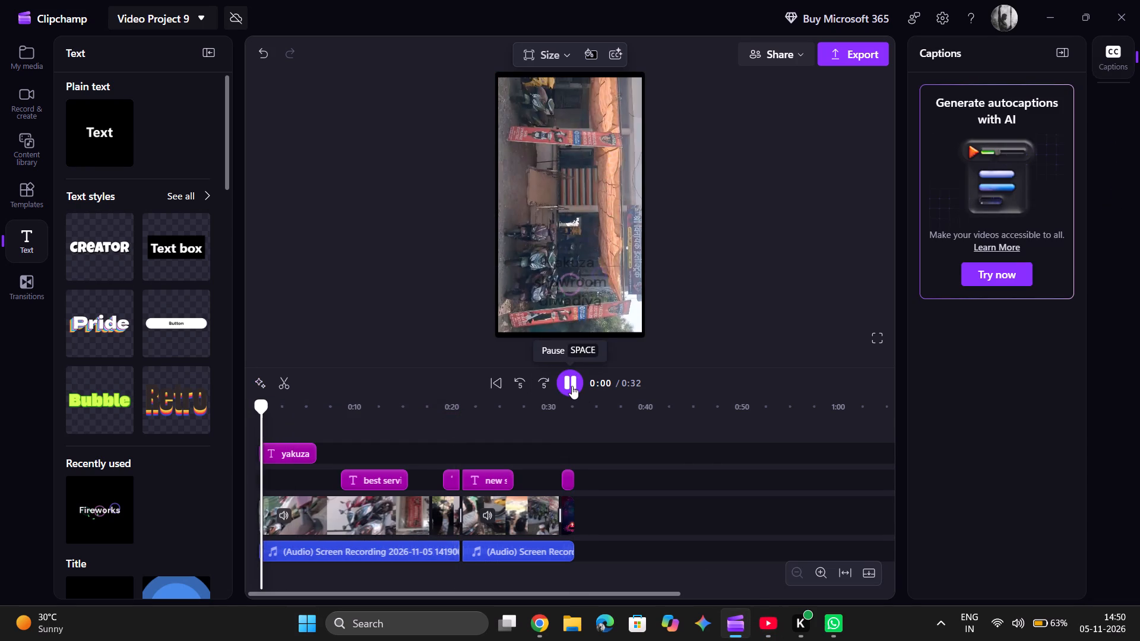
left_click(764, 639)
left_click(1139, 0)
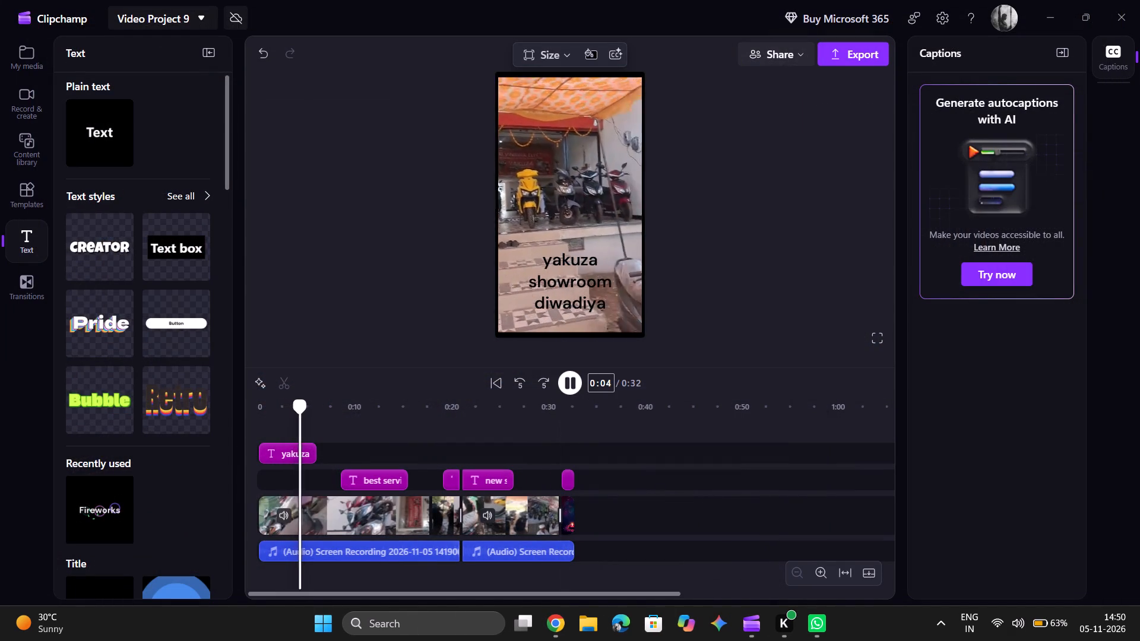
left_click(572, 380)
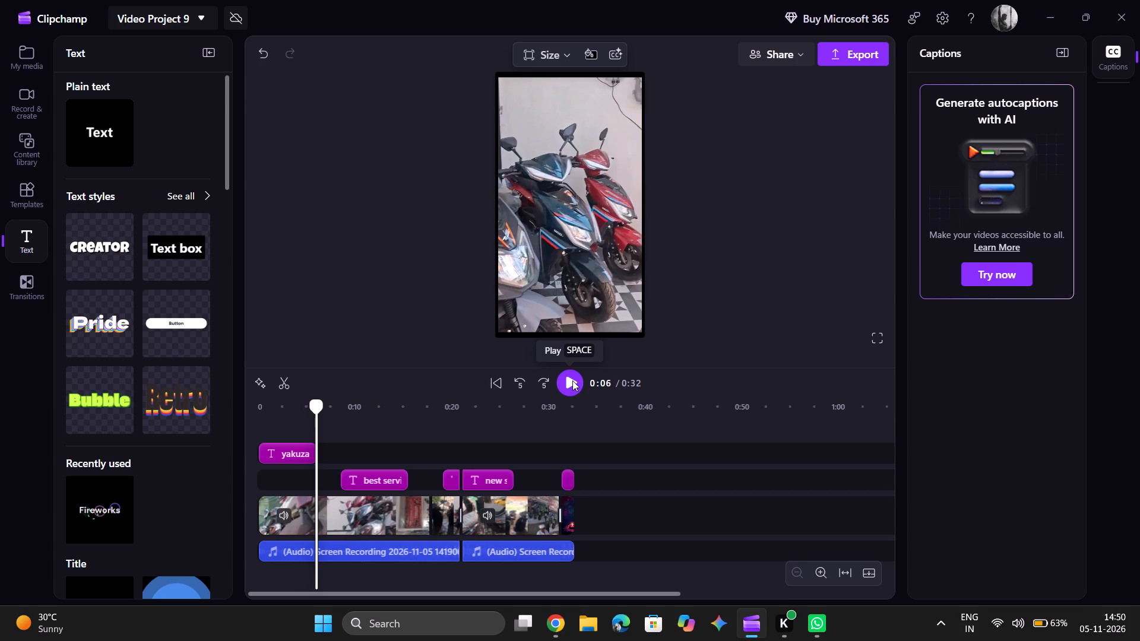
left_click(572, 380)
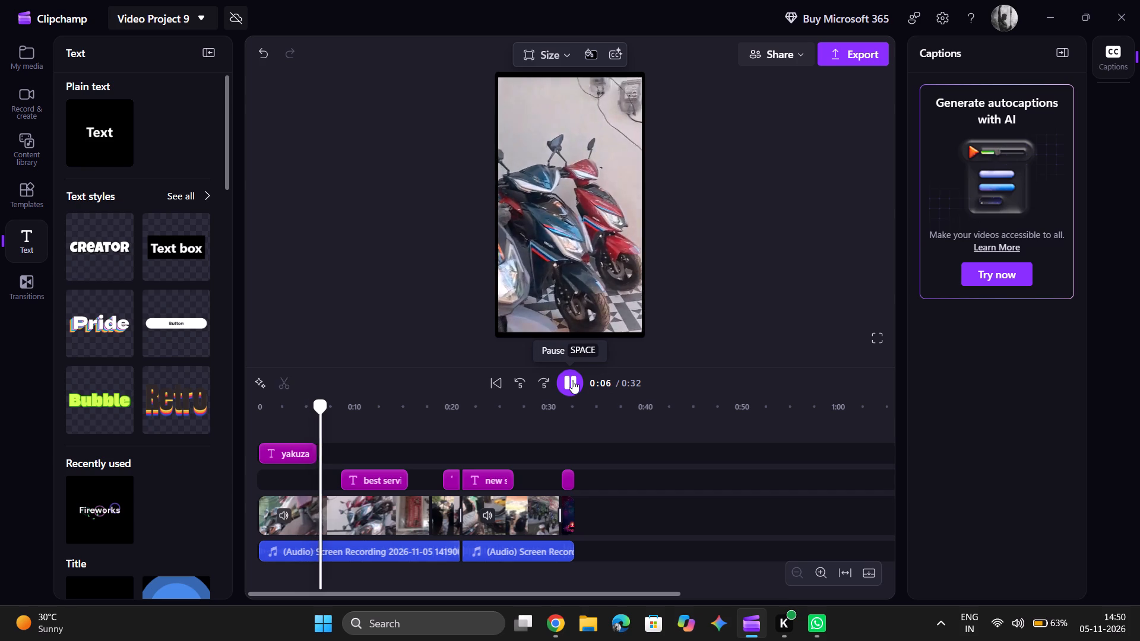
left_click(572, 380)
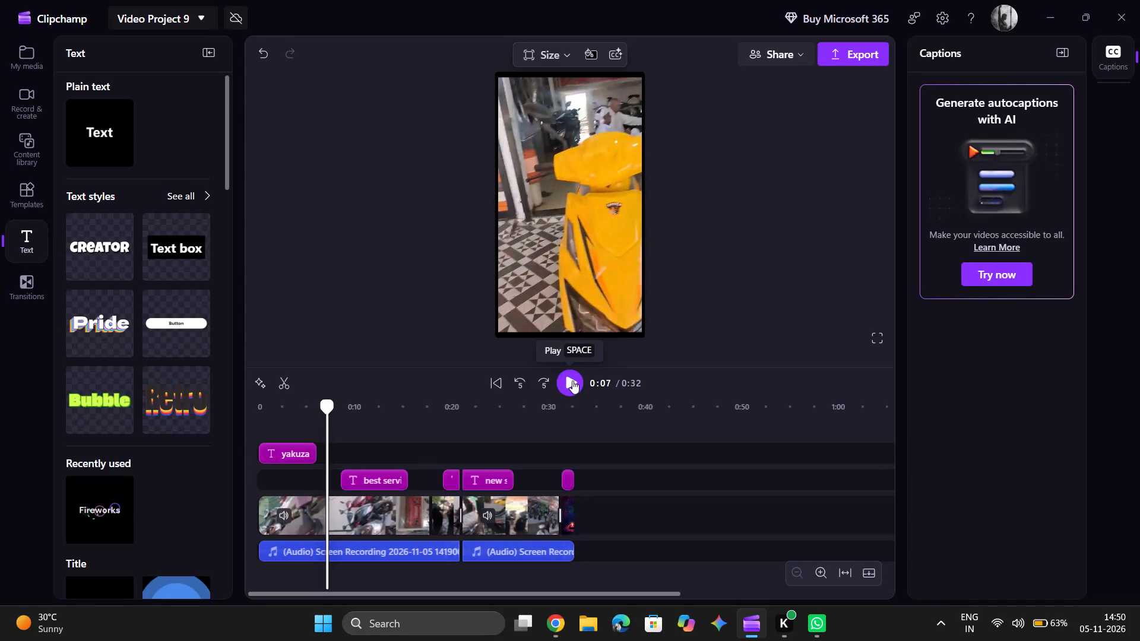
Play the rest of the promotional video through the closing Diwali title and open the system's quick sound settings.
left_click(572, 380)
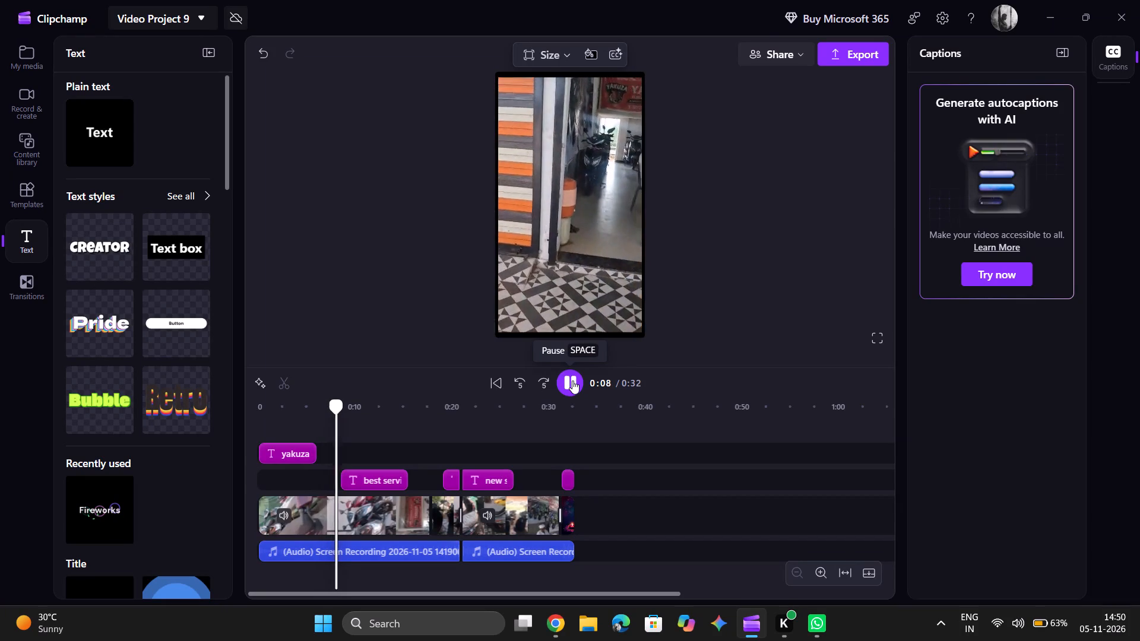
left_click(1039, 640)
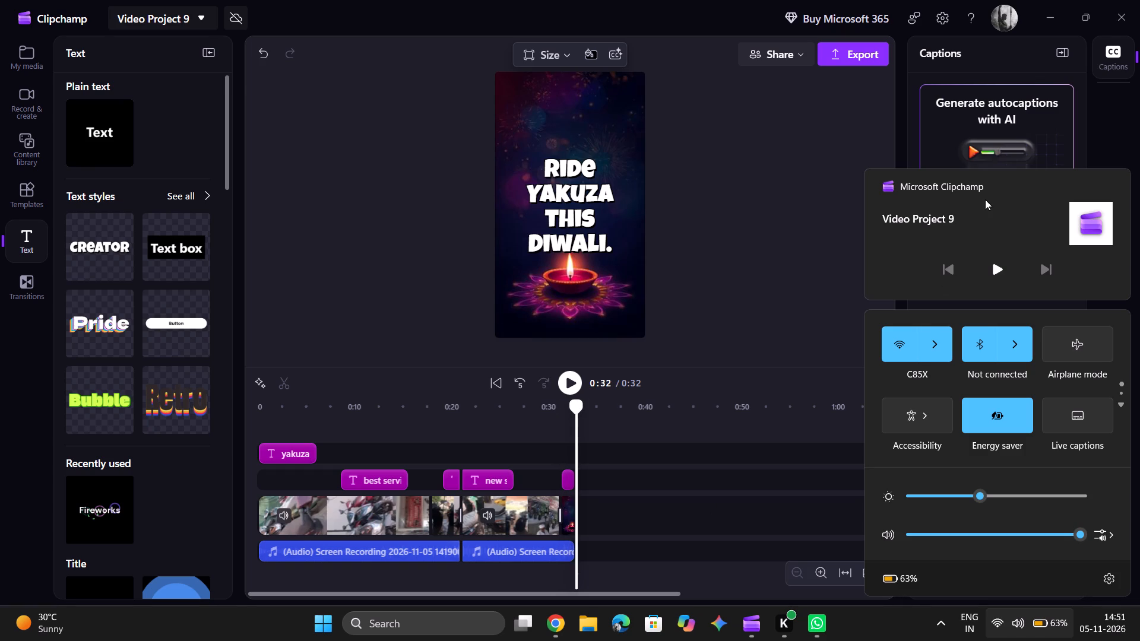
Open the export settings for the finished promotional video.
left_click(854, 60)
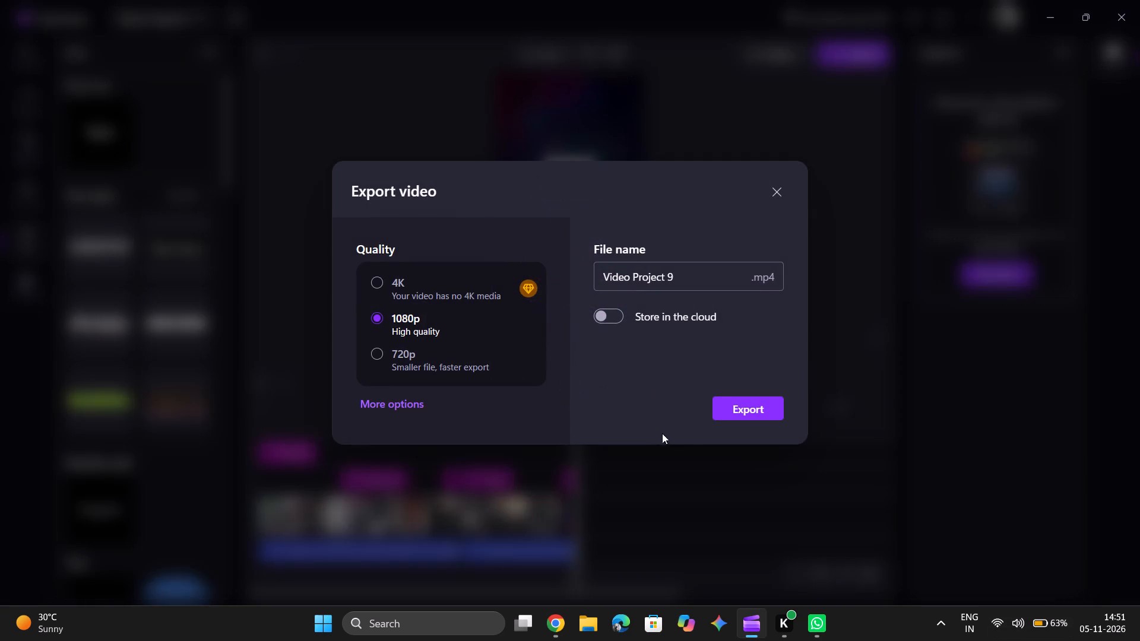
Export the finished video at 1080p with the file name Video Project 9.
left_click_drag(718, 420, 727, 412)
left_click(727, 412)
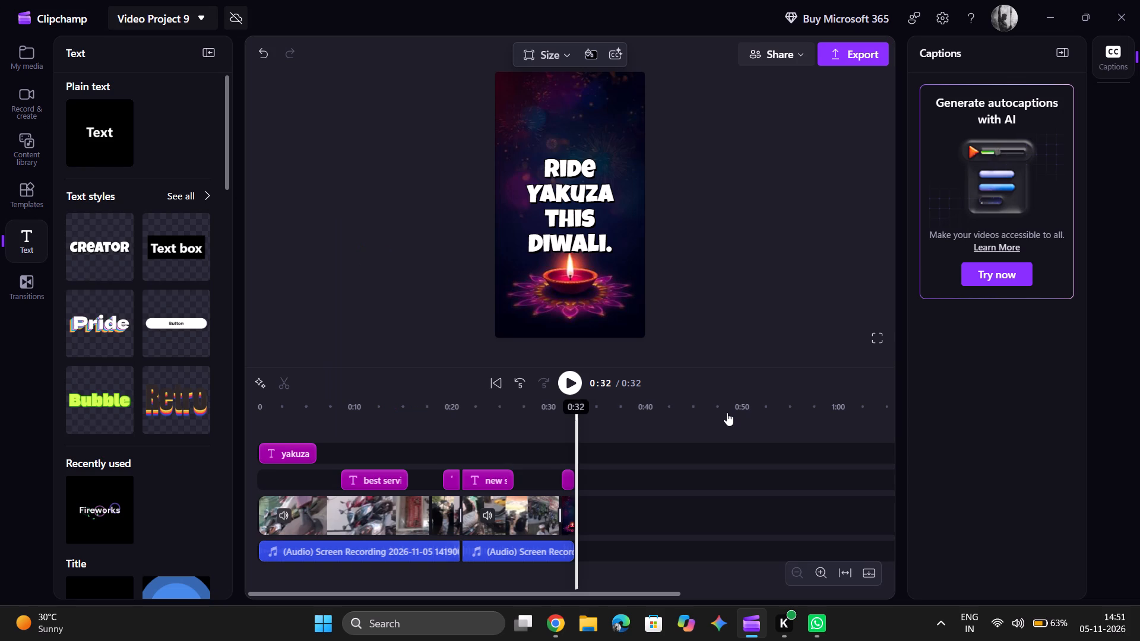